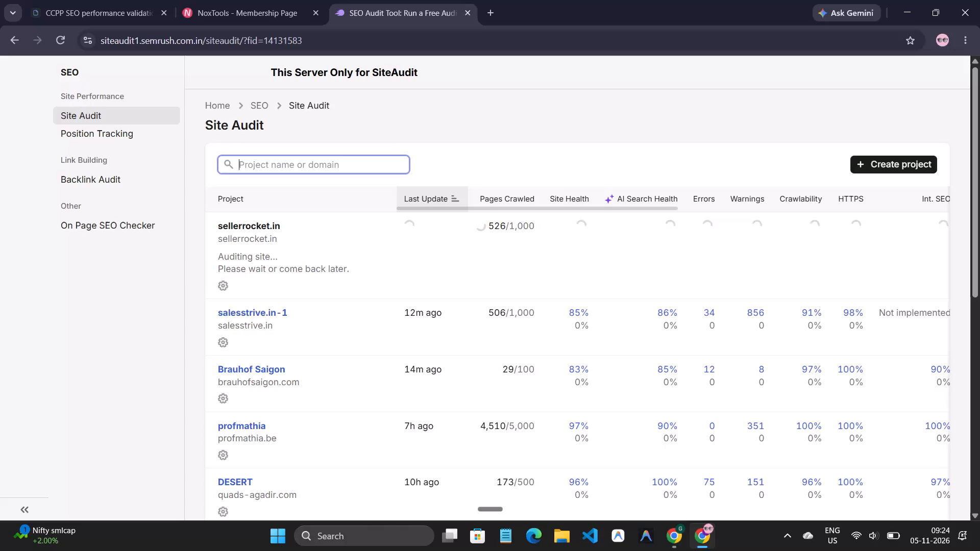
Search the Site Audit projects for ccbp.in.
{"action": "left_click", "coordinate": [335, 159]}
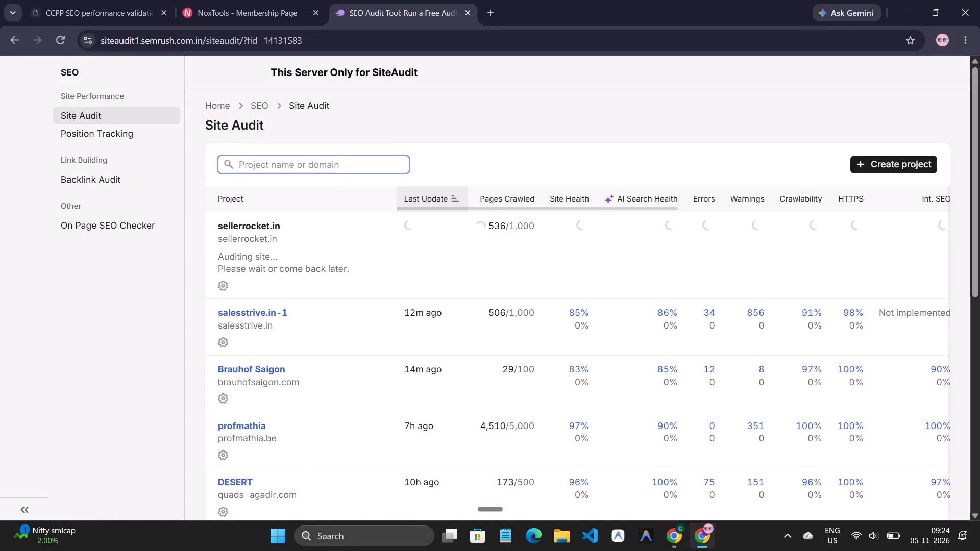
{"action": "left_click", "coordinate": [341, 162]}
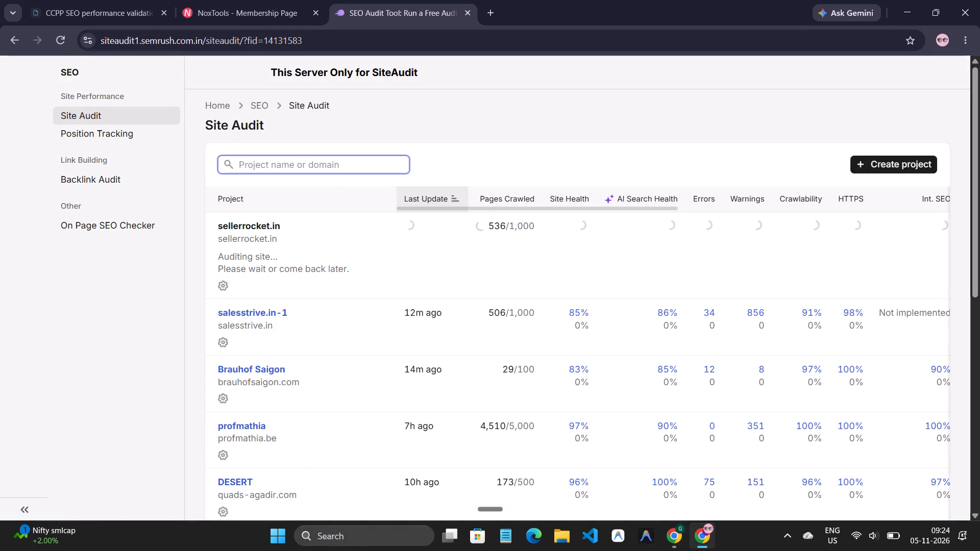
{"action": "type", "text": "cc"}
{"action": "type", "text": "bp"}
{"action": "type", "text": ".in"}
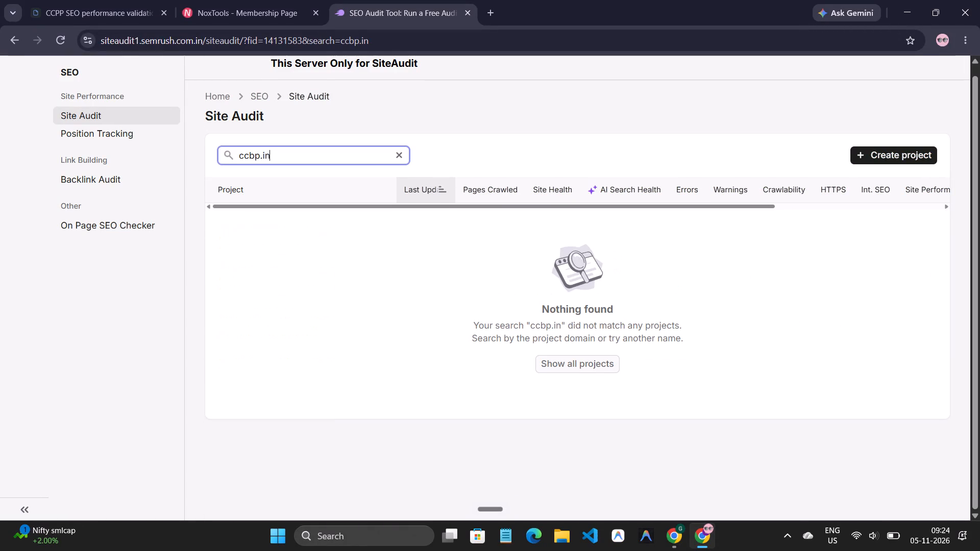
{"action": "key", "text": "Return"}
Create a project for the website ccbp.in, named ccbp.in.
{"action": "left_click", "coordinate": [891, 159]}
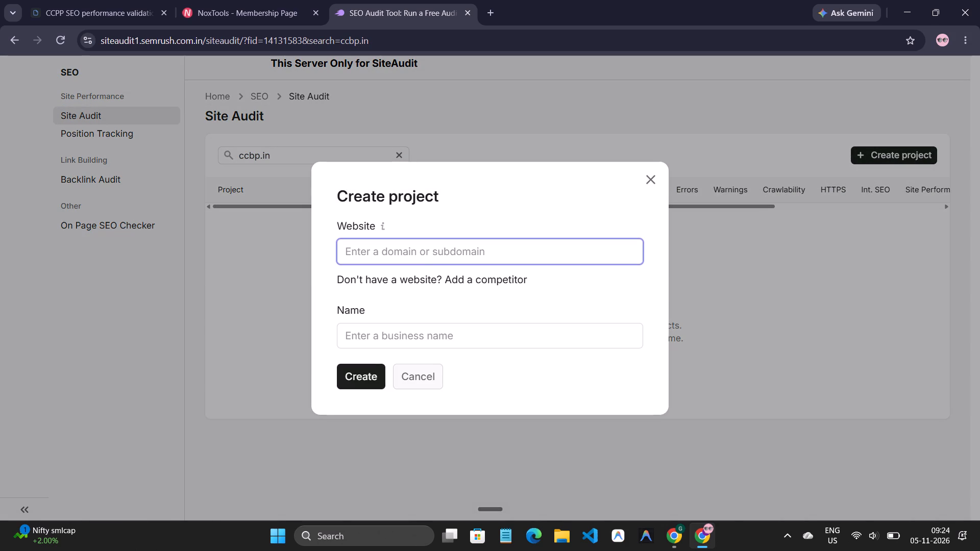
{"action": "left_click", "coordinate": [429, 249]}
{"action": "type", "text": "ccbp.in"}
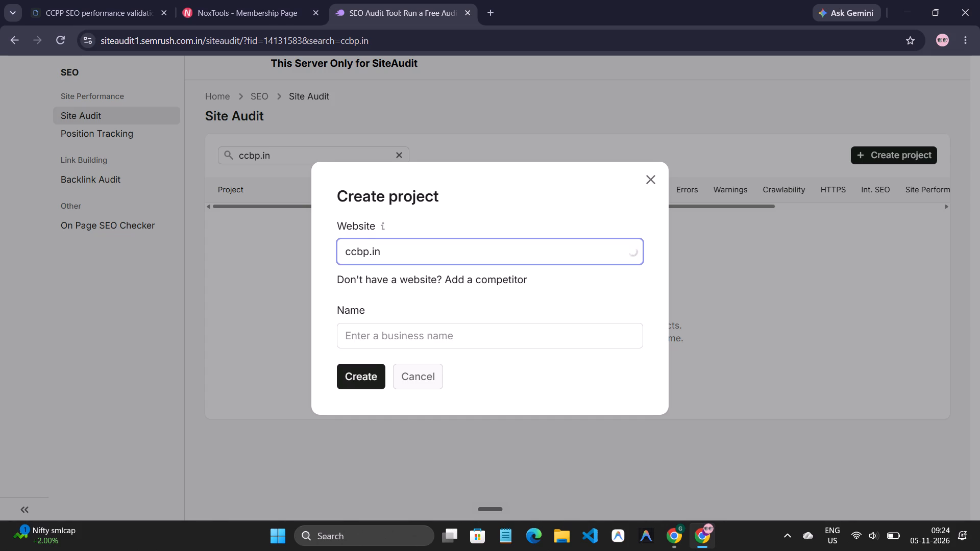
{"action": "left_click", "coordinate": [380, 344]}
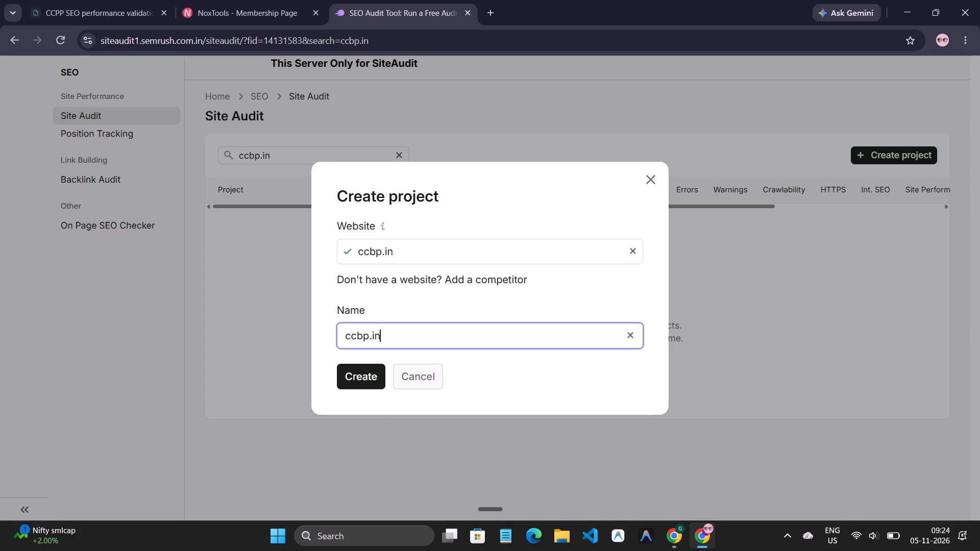
{"action": "left_click", "coordinate": [377, 373]}
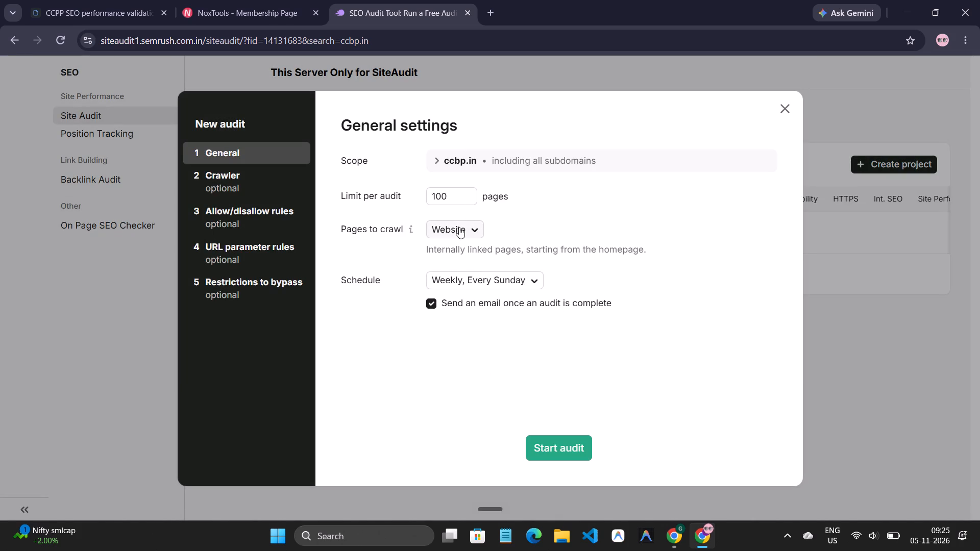
Review the new audit's crawler, allow/disallow, URL parameter, restriction and general settings, and close the setup without starting the audit.
{"action": "left_click", "coordinate": [248, 189]}
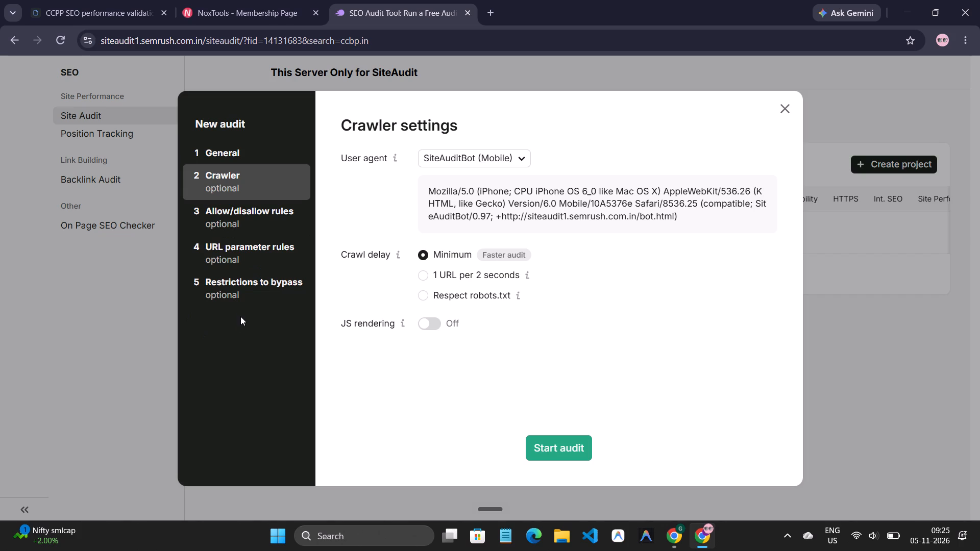
{"action": "left_click", "coordinate": [426, 318]}
{"action": "left_click", "coordinate": [252, 226]}
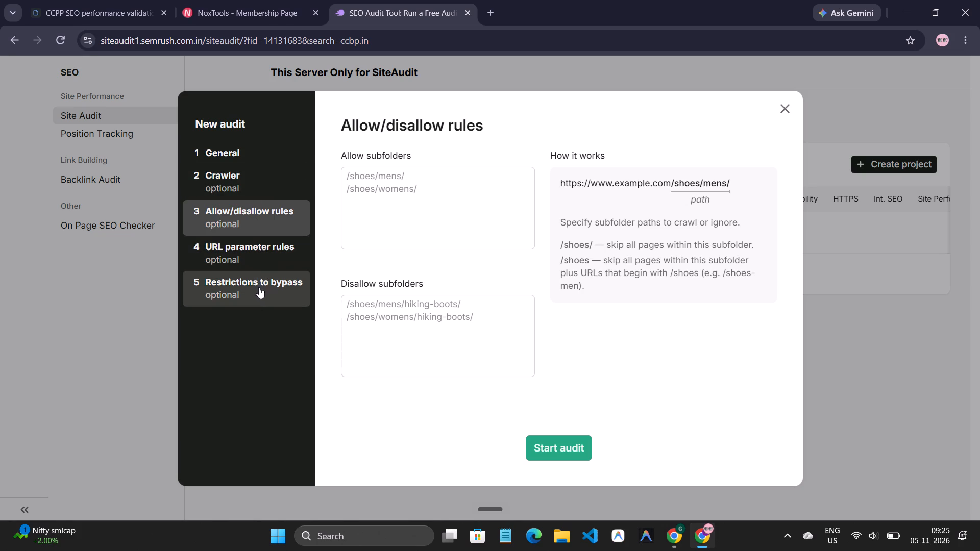
{"action": "left_click", "coordinate": [255, 264]}
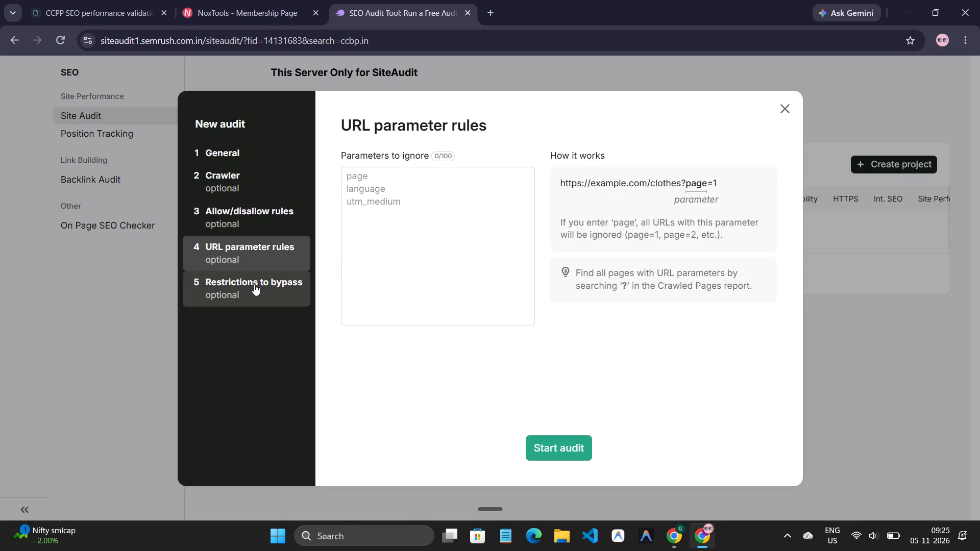
{"action": "left_click", "coordinate": [254, 284]}
{"action": "left_click", "coordinate": [244, 189]}
{"action": "left_click", "coordinate": [244, 149]}
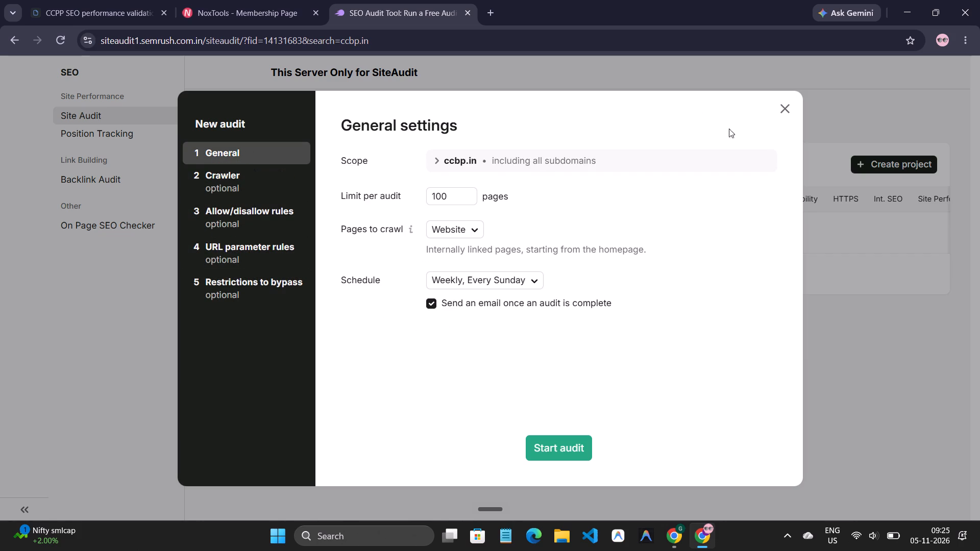
{"action": "left_click", "coordinate": [785, 112]}
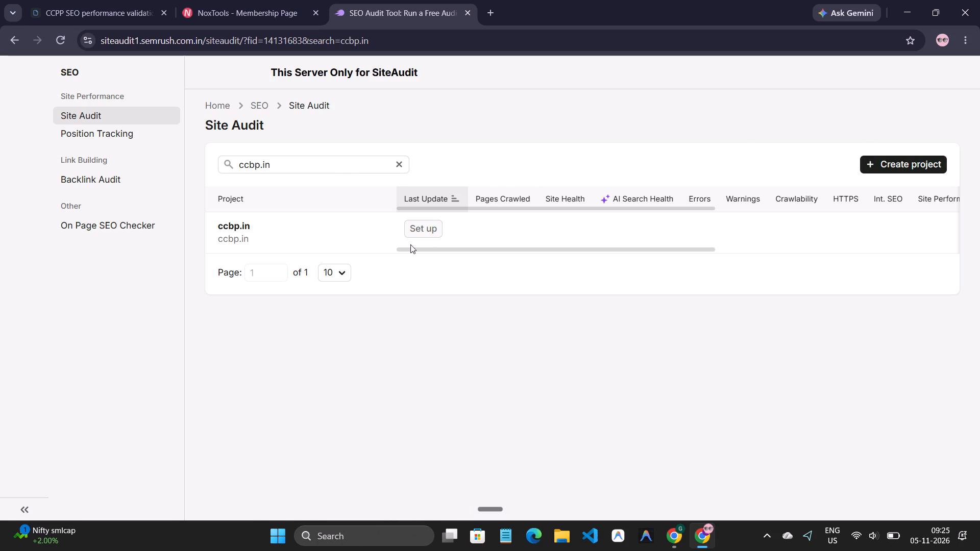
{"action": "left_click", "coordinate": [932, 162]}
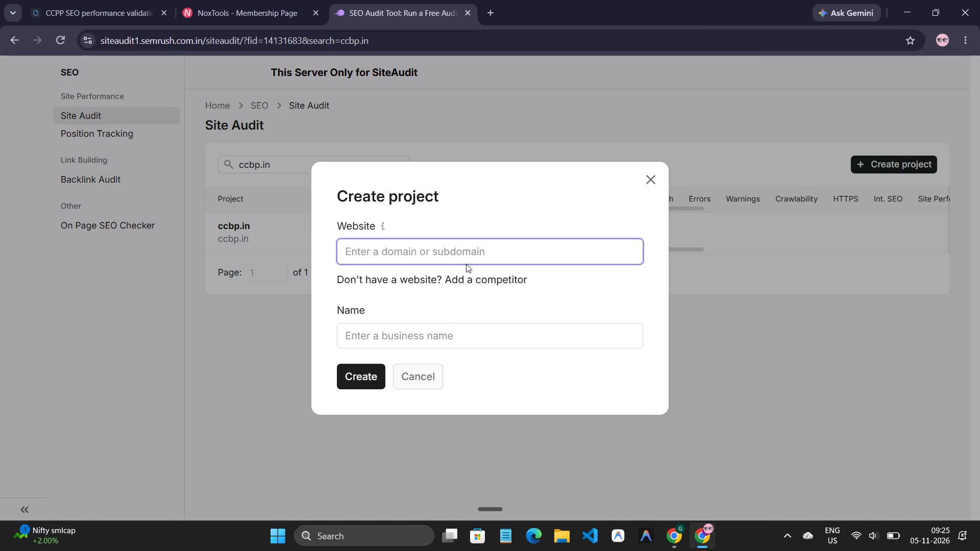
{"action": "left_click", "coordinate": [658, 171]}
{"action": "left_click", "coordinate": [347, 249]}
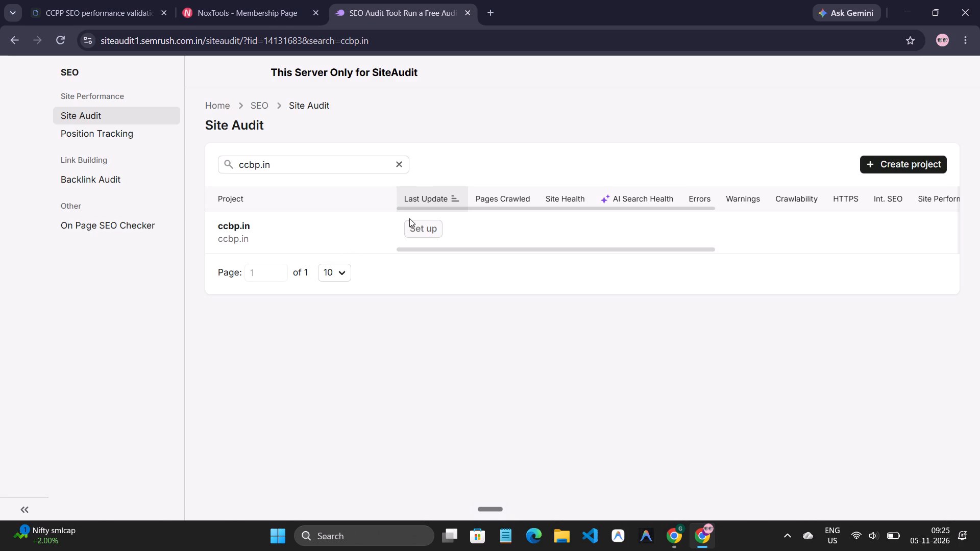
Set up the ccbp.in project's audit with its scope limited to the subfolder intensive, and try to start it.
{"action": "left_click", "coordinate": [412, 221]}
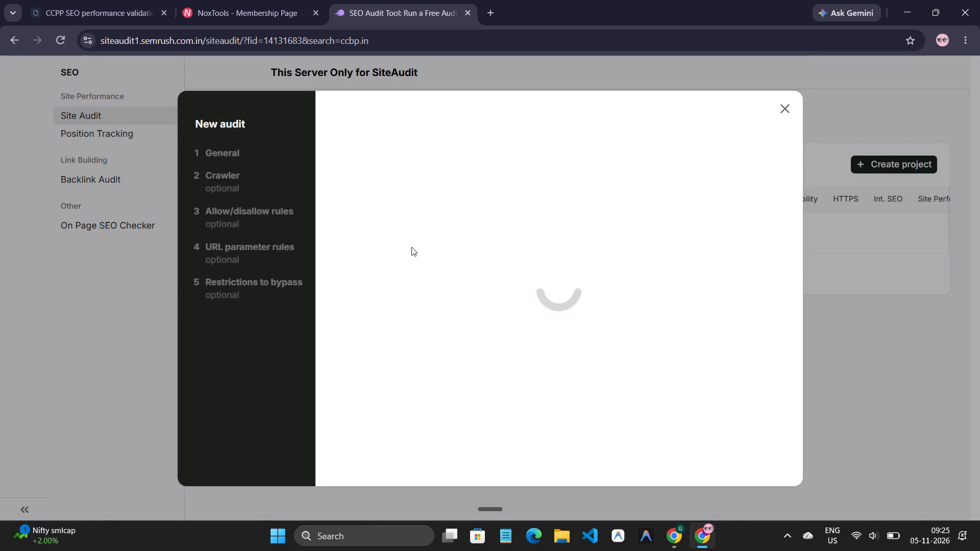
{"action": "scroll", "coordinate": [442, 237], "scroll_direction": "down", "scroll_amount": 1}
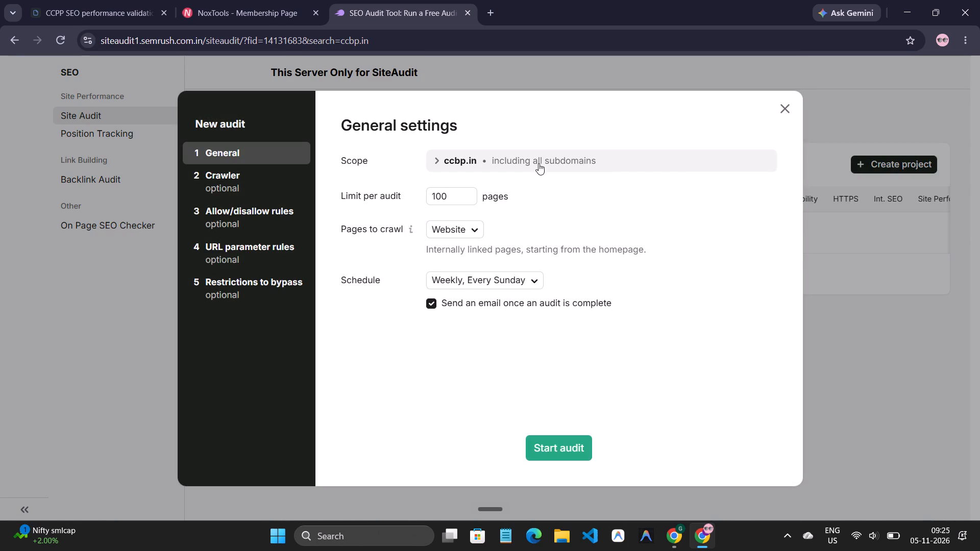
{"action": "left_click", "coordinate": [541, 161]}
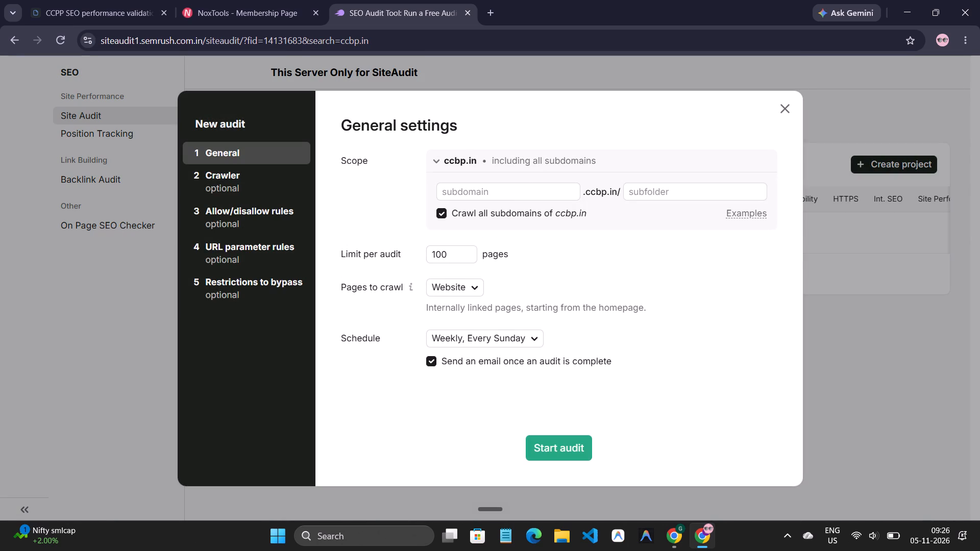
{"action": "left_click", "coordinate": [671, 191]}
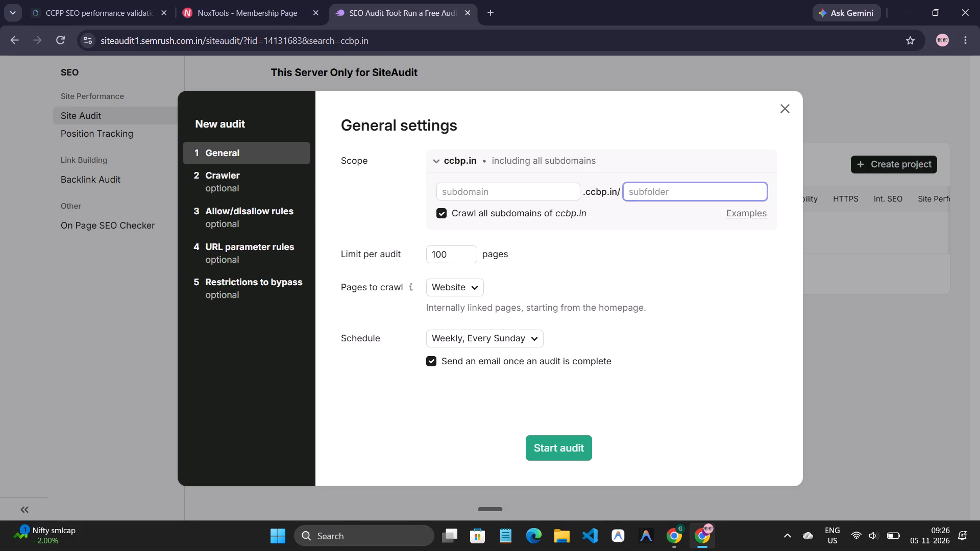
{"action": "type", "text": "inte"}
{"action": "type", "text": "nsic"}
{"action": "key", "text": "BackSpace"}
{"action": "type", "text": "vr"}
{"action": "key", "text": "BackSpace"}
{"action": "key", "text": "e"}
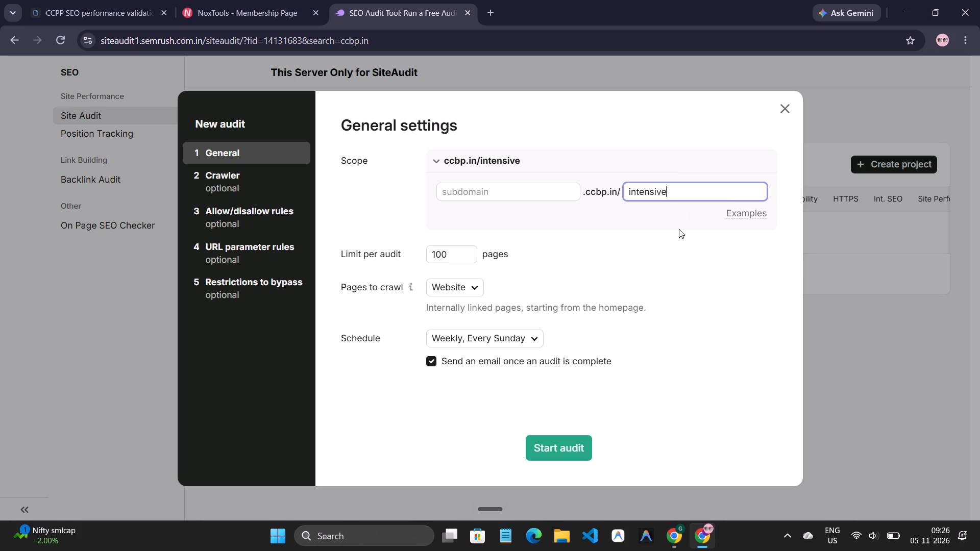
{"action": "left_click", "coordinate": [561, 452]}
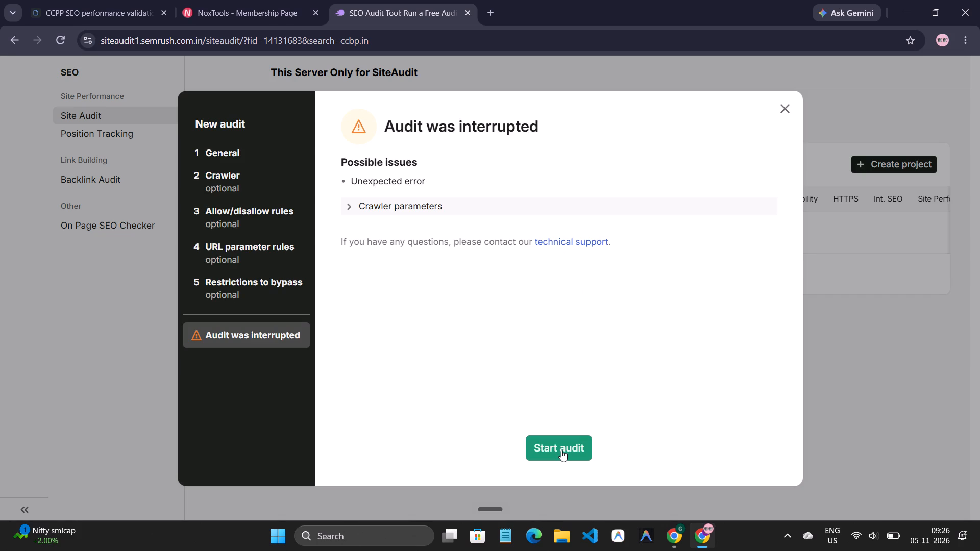
Inspect the crawler parameters given in the audit's error details.
{"action": "left_click", "coordinate": [376, 211]}
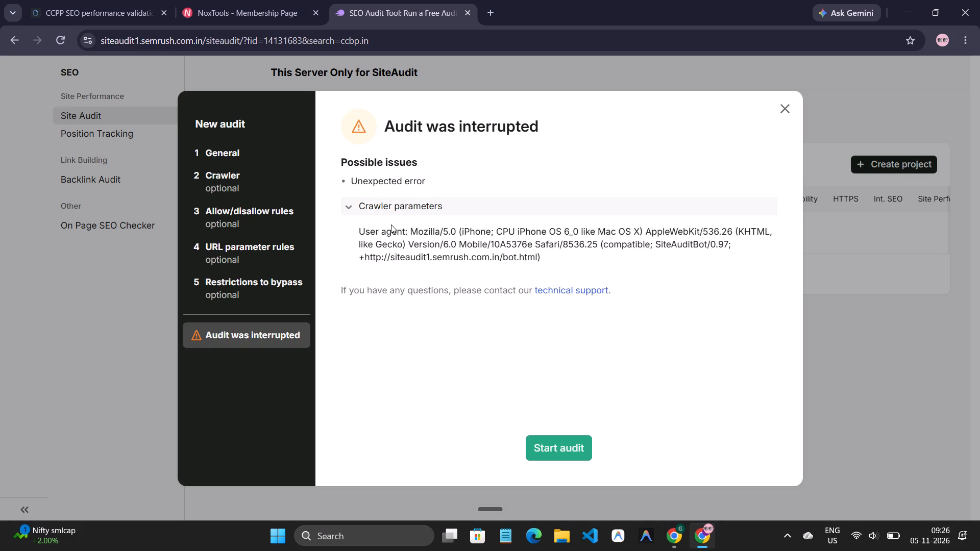
{"action": "triple_click", "coordinate": [281, 334]}
{"action": "left_click", "coordinate": [281, 334]}
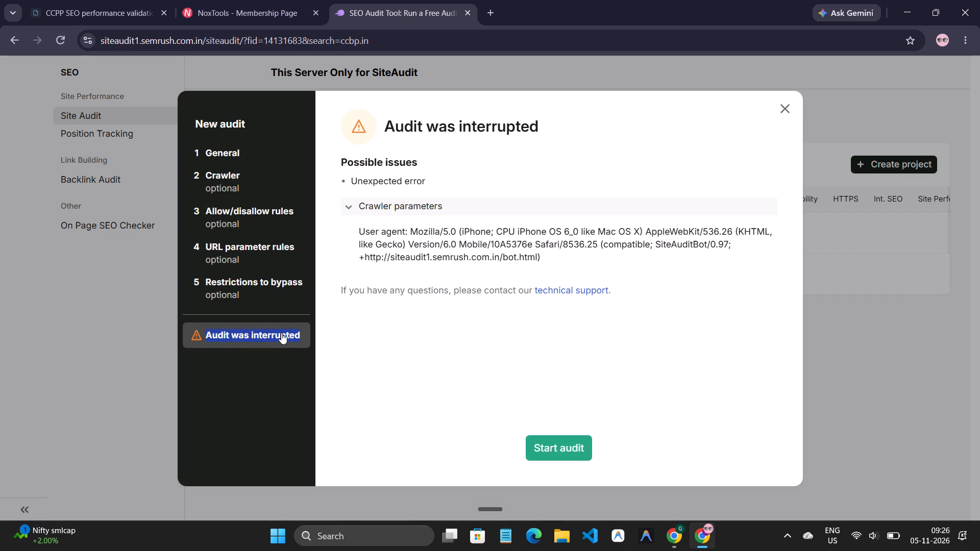
{"action": "left_click", "coordinate": [367, 180]}
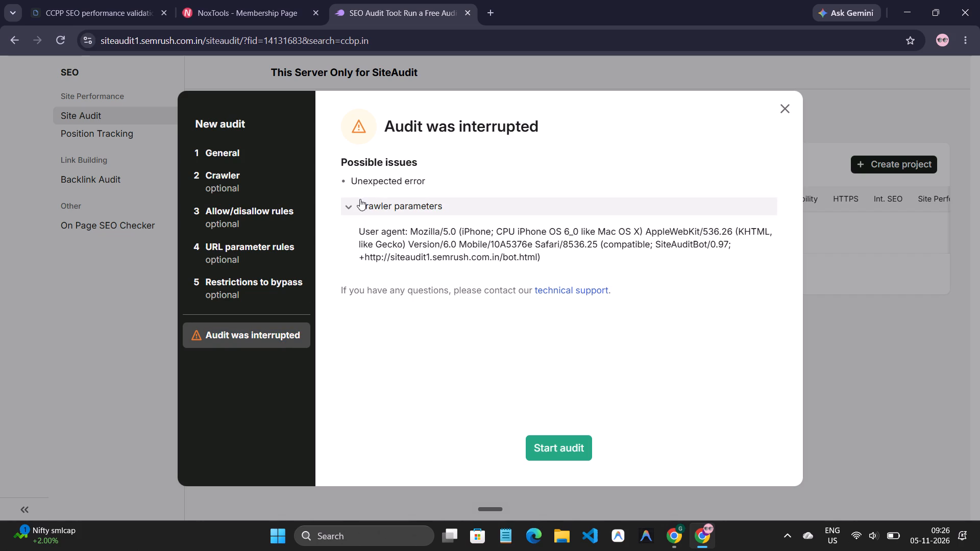
{"action": "left_click", "coordinate": [360, 199]}
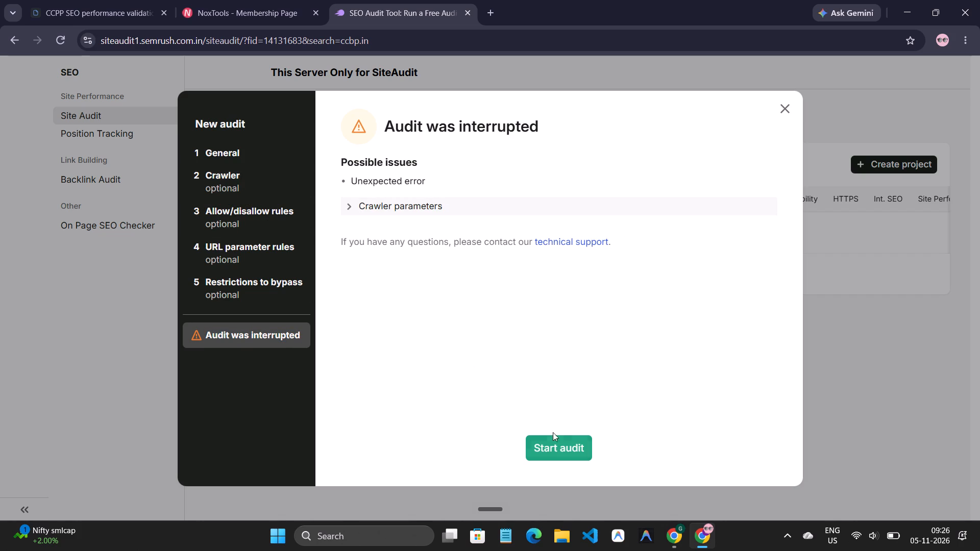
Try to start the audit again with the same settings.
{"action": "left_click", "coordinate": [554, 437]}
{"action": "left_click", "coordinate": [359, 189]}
Check the audit's restrictions to bypass, URL parameter rules, allow/disallow rules and crawler settings.
{"action": "scroll", "coordinate": [279, 244], "scroll_direction": "up", "scroll_amount": 1}
{"action": "left_click", "coordinate": [252, 293]}
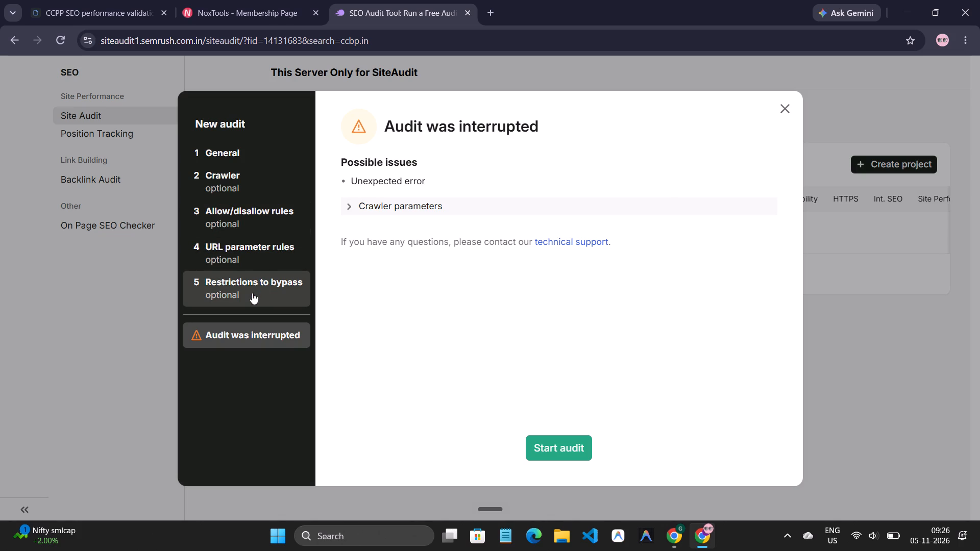
{"action": "scroll", "coordinate": [371, 264], "scroll_direction": "up", "scroll_amount": 1}
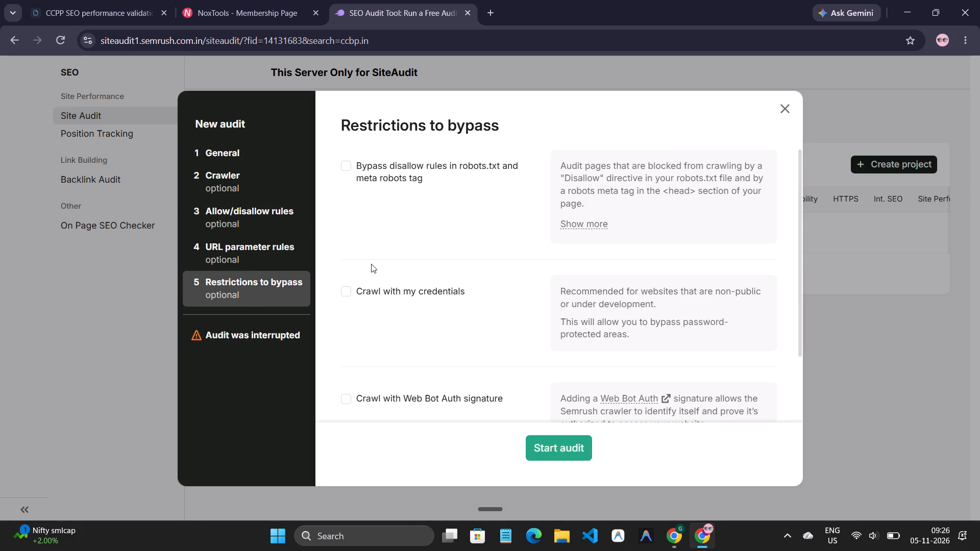
{"action": "scroll", "coordinate": [374, 266], "scroll_direction": "down", "scroll_amount": 4}
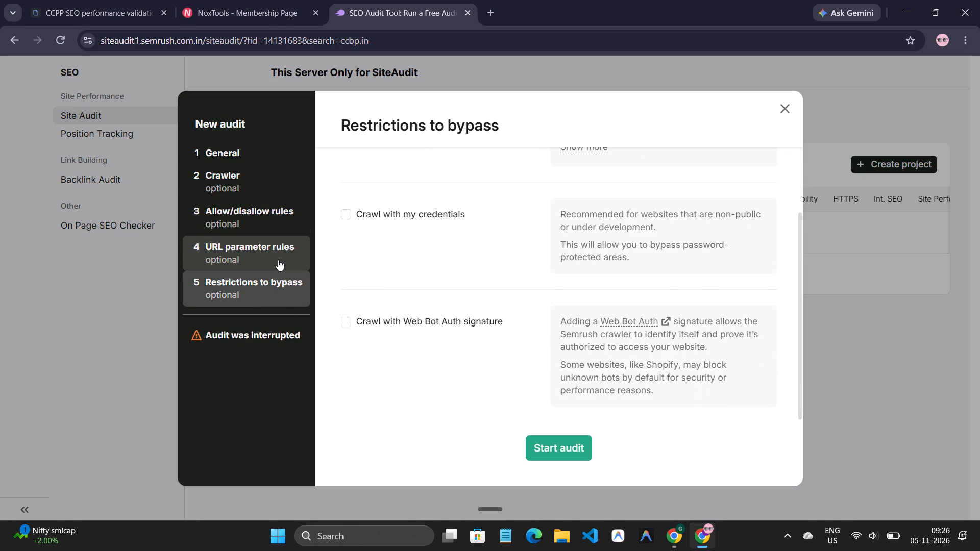
{"action": "left_click", "coordinate": [278, 257]}
{"action": "left_click", "coordinate": [267, 225]}
{"action": "left_click", "coordinate": [245, 191]}
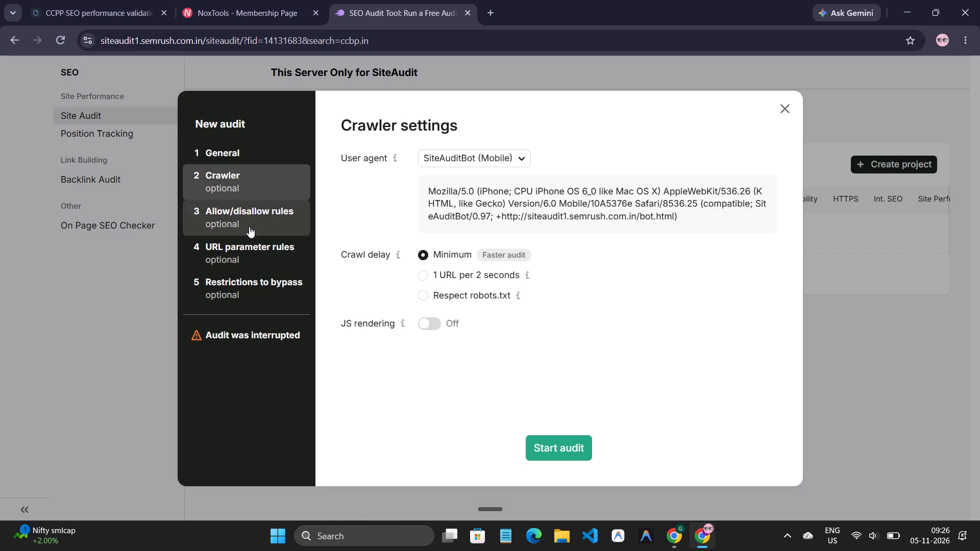
Clear the subfolder from the audit scope so it covers ccbp.in, and try to start the audit.
{"action": "left_click", "coordinate": [217, 154]}
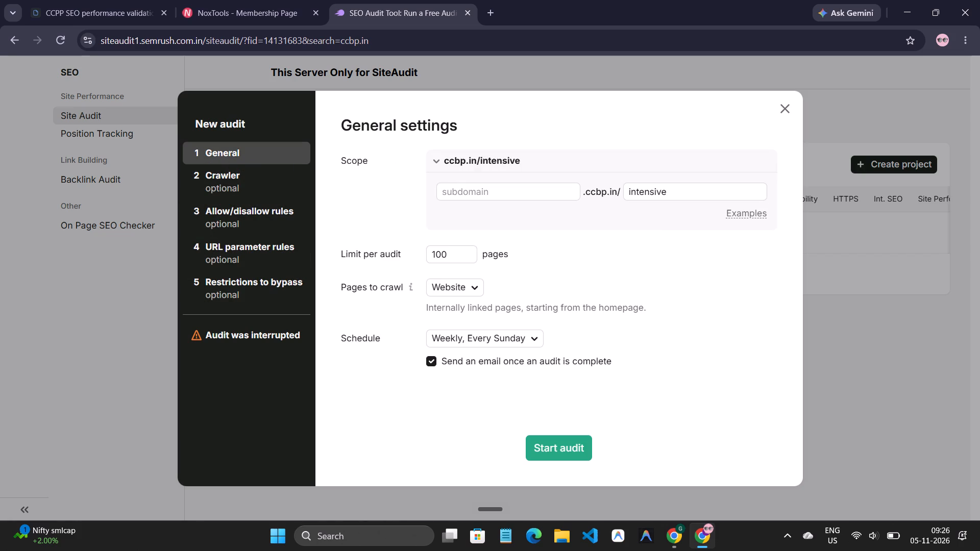
{"action": "left_click_drag", "start_coordinate": [676, 189], "coordinate": [575, 202]}
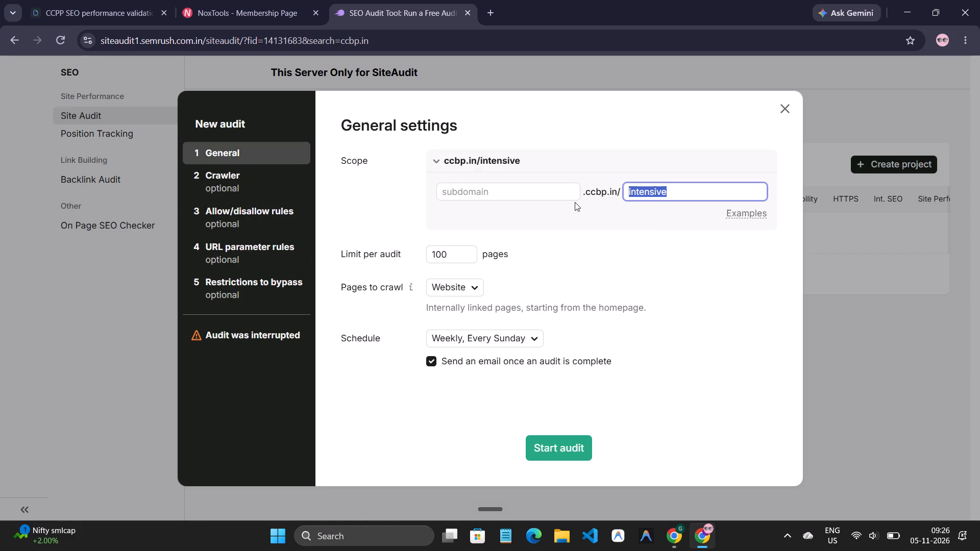
{"action": "key", "text": "BackSpace"}
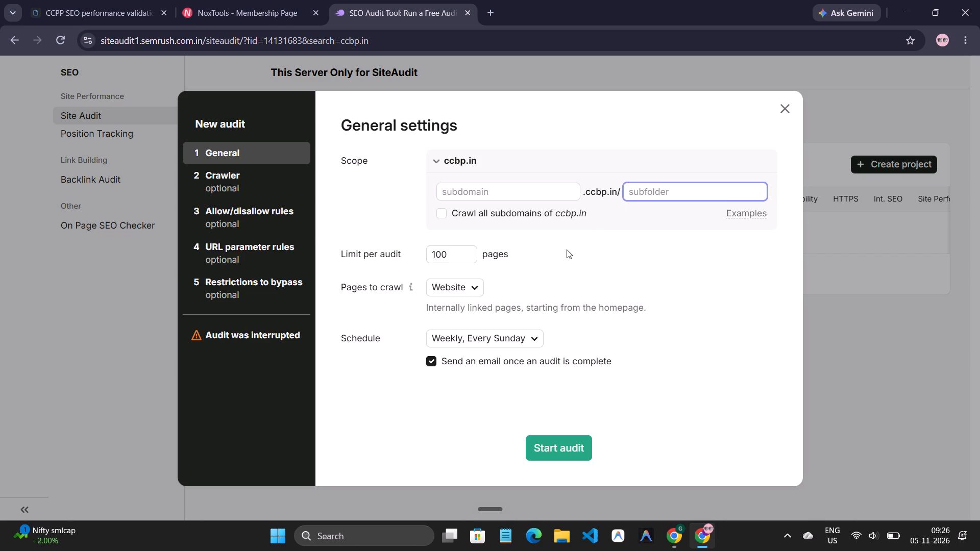
{"action": "left_click", "coordinate": [563, 451]}
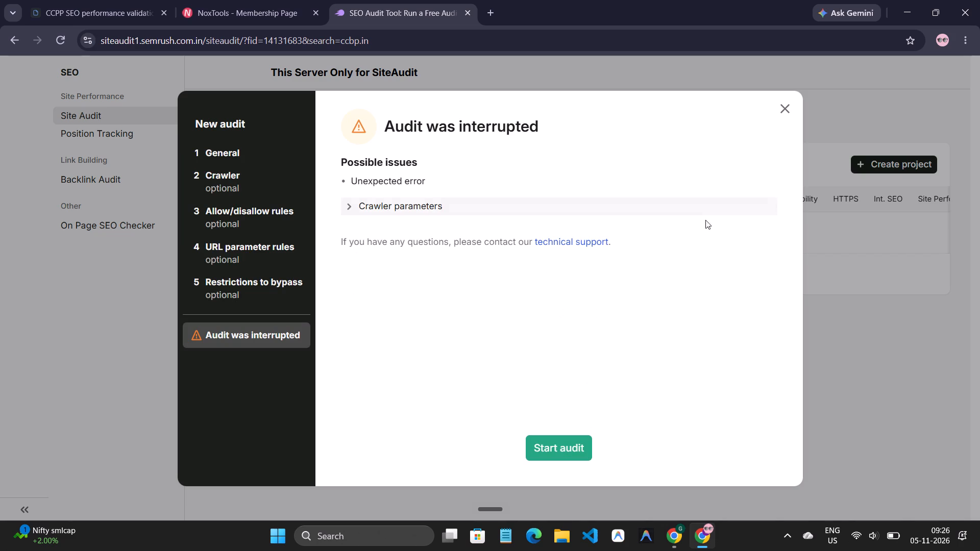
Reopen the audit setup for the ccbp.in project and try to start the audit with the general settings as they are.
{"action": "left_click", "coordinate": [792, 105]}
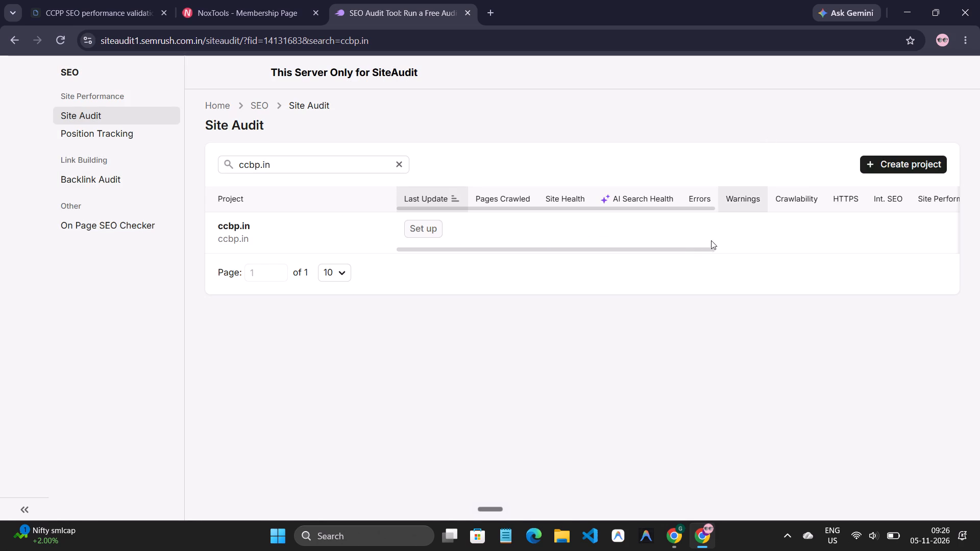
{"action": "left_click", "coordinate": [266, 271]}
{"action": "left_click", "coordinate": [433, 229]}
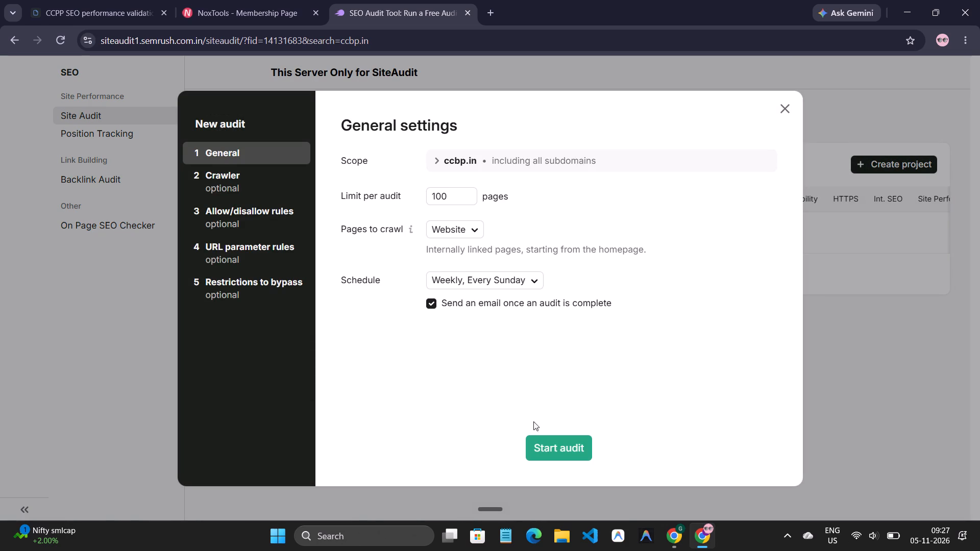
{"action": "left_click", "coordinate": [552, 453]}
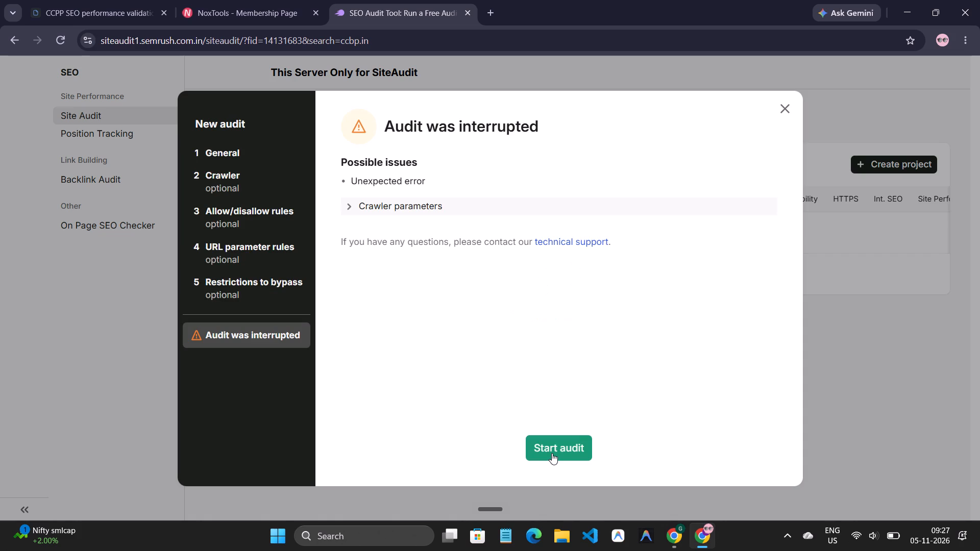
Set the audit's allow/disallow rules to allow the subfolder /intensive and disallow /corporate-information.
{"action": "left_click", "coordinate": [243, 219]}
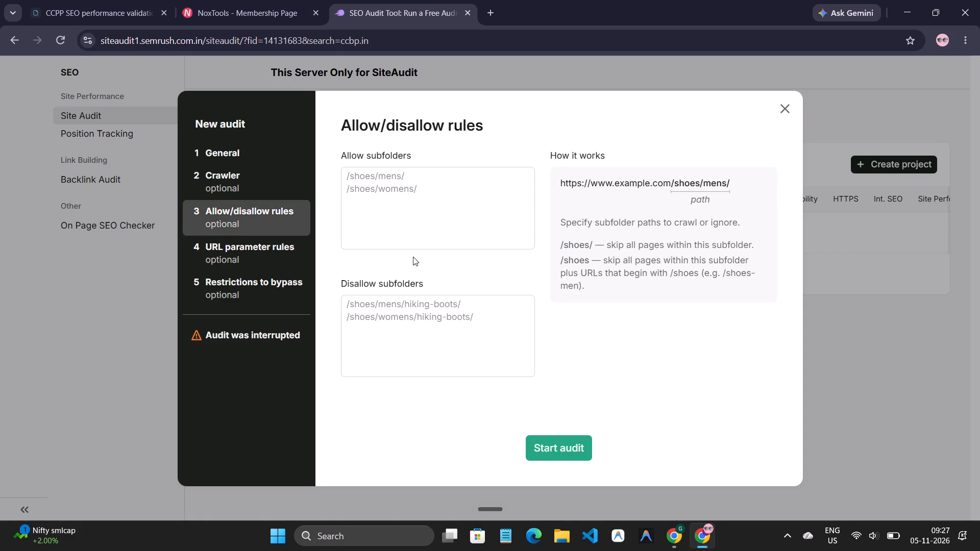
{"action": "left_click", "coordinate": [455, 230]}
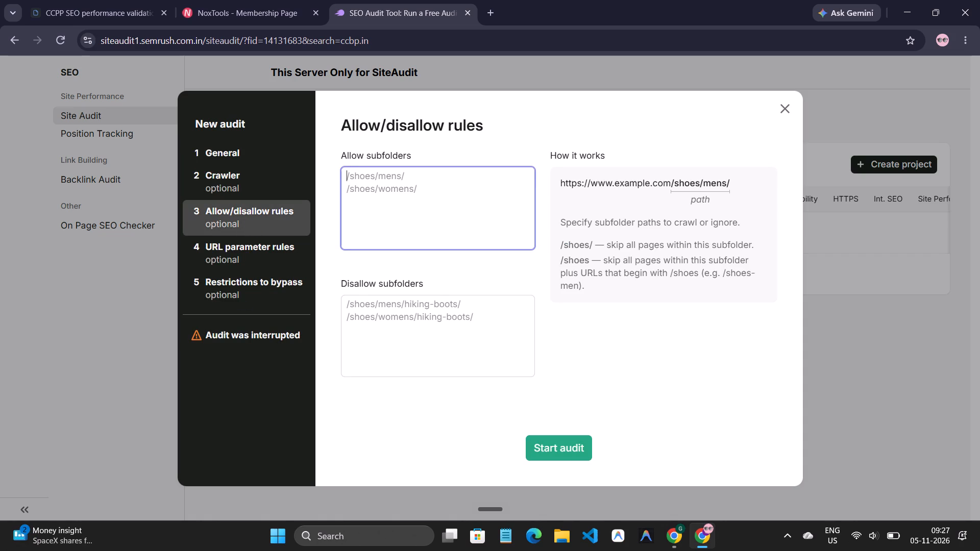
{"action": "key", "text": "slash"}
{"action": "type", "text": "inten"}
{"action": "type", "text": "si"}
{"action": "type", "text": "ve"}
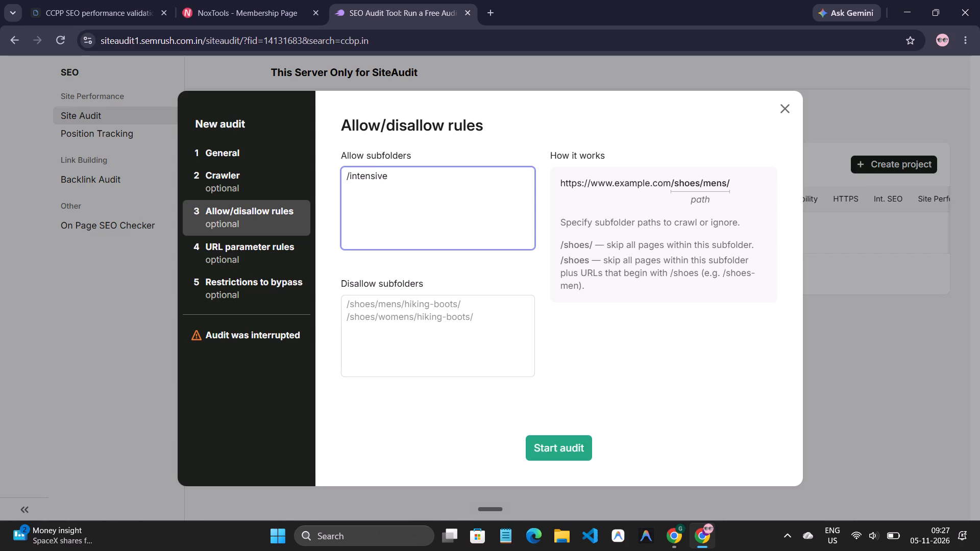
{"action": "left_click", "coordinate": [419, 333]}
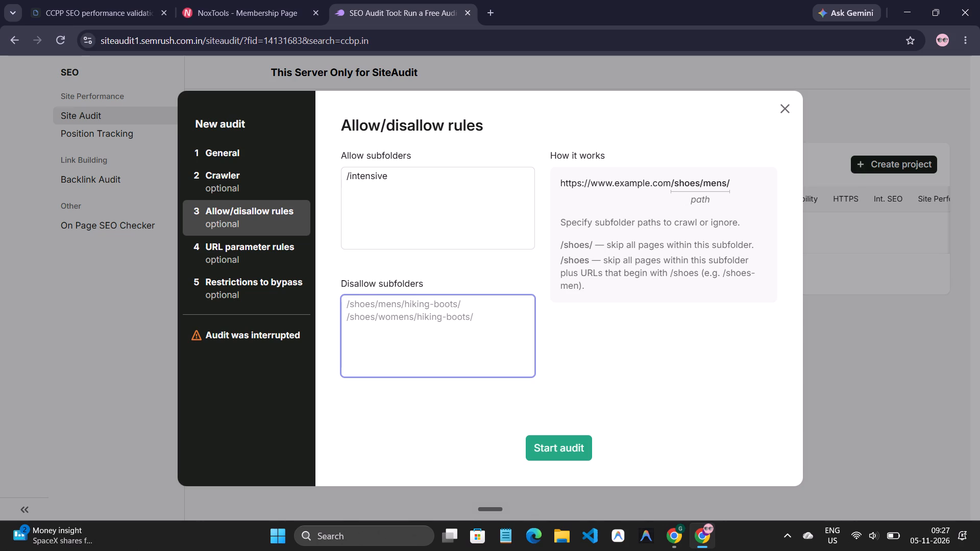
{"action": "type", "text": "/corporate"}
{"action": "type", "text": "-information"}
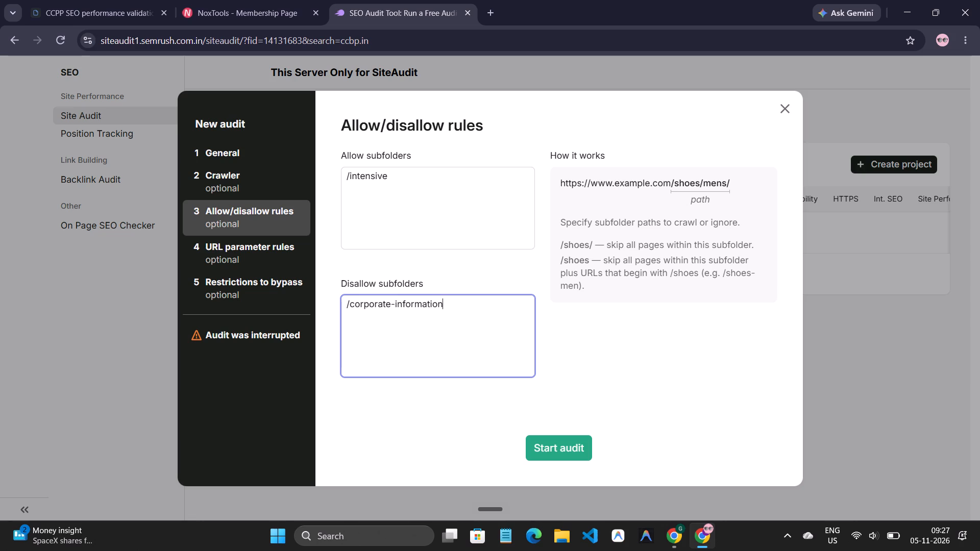
Review the audit's URL parameter rules and the available restrictions to bypass.
{"action": "left_click", "coordinate": [240, 251]}
{"action": "left_click", "coordinate": [379, 218]}
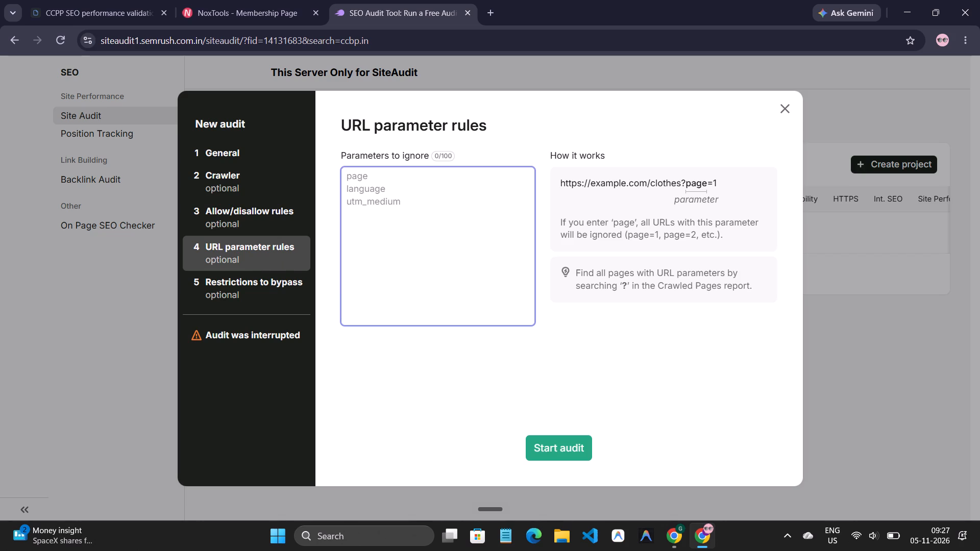
{"action": "left_click", "coordinate": [275, 307]}
{"action": "left_click", "coordinate": [273, 299]}
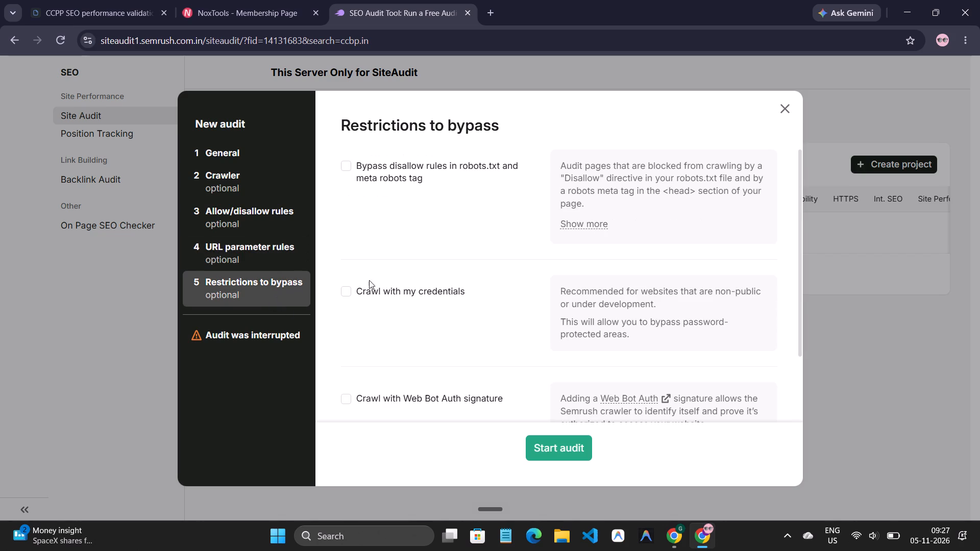
{"action": "scroll", "coordinate": [380, 278], "scroll_direction": "down", "scroll_amount": 2}
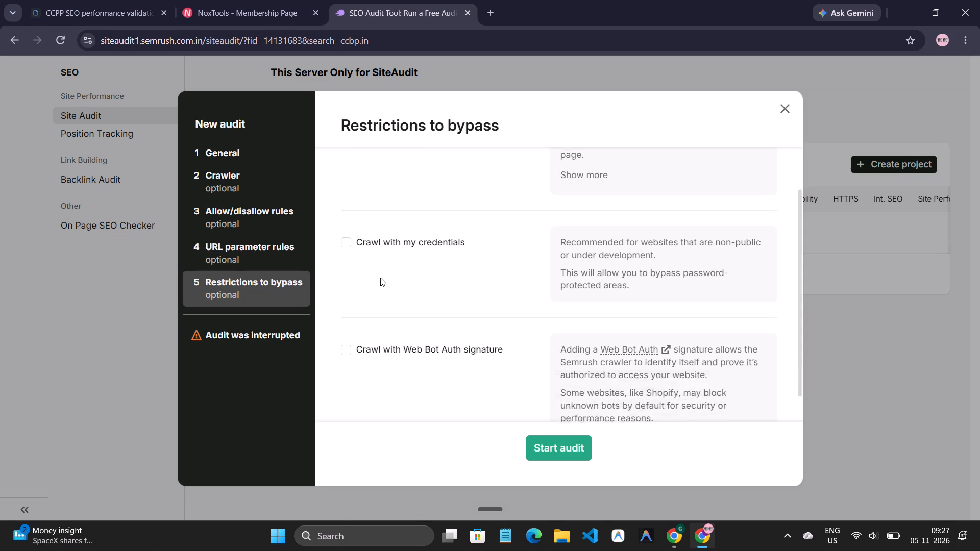
{"action": "scroll", "coordinate": [380, 278], "scroll_direction": "down", "scroll_amount": 2}
{"action": "scroll", "coordinate": [380, 278], "scroll_direction": "up", "scroll_amount": 4}
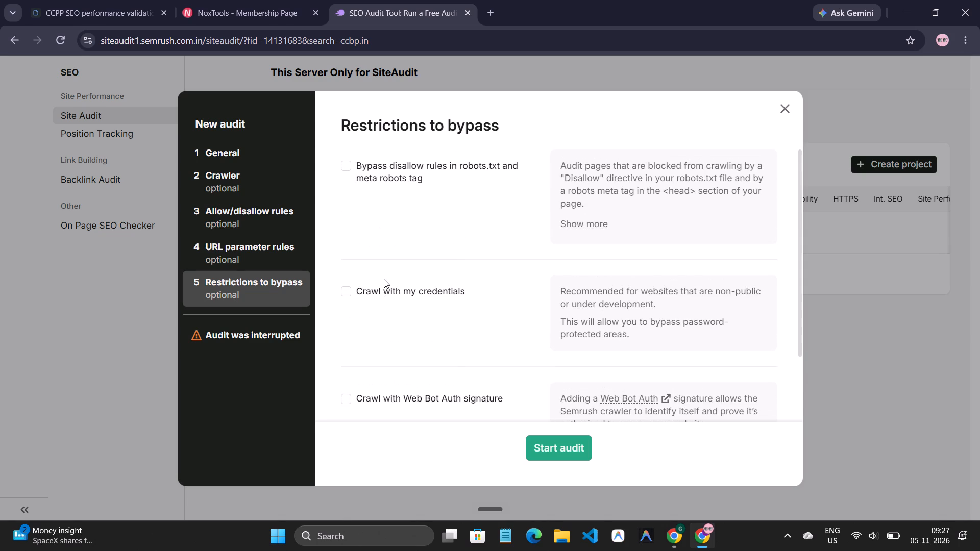
{"action": "scroll", "coordinate": [402, 322], "scroll_direction": "down", "scroll_amount": 1}
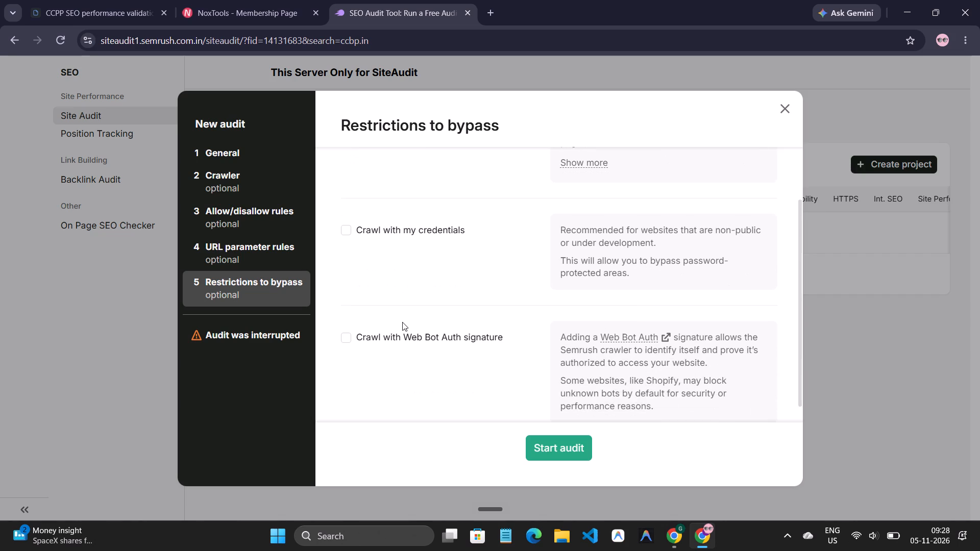
{"action": "scroll", "coordinate": [402, 322], "scroll_direction": "down", "scroll_amount": 3}
{"action": "left_click", "coordinate": [402, 322]}
{"action": "scroll", "coordinate": [414, 336], "scroll_direction": "down", "scroll_amount": 2}
{"action": "left_click", "coordinate": [448, 384]}
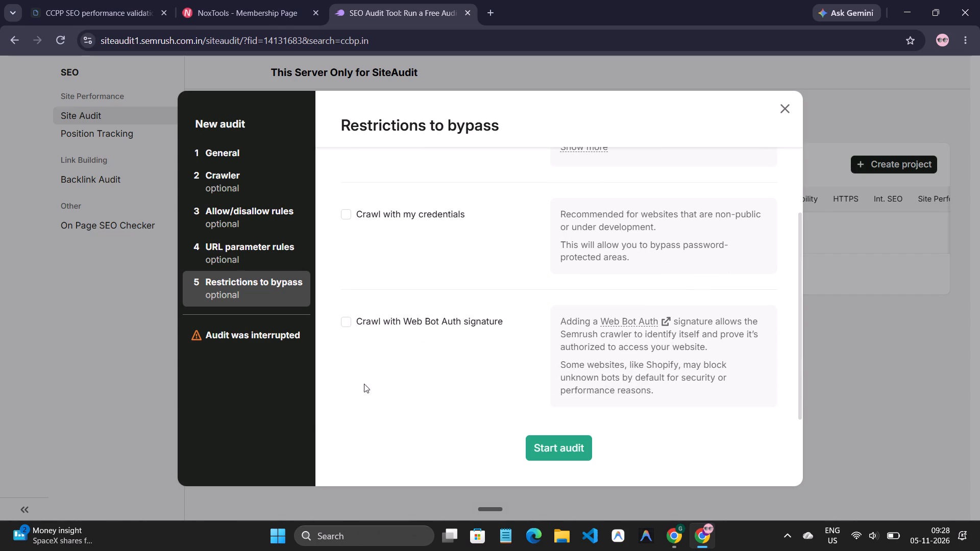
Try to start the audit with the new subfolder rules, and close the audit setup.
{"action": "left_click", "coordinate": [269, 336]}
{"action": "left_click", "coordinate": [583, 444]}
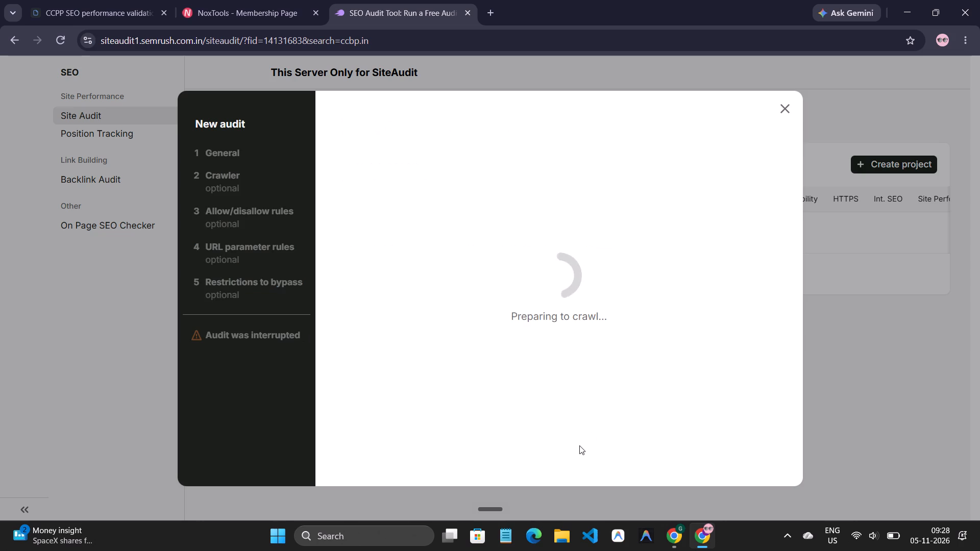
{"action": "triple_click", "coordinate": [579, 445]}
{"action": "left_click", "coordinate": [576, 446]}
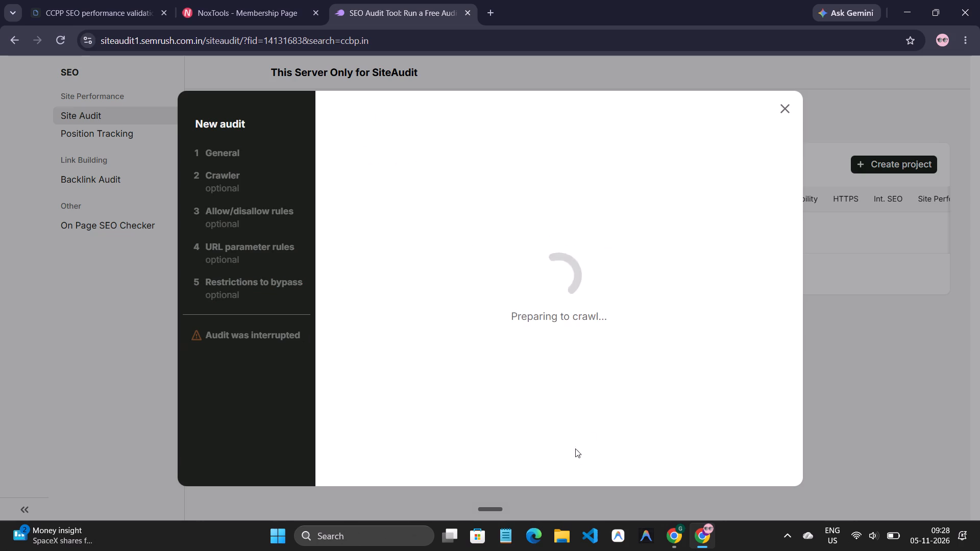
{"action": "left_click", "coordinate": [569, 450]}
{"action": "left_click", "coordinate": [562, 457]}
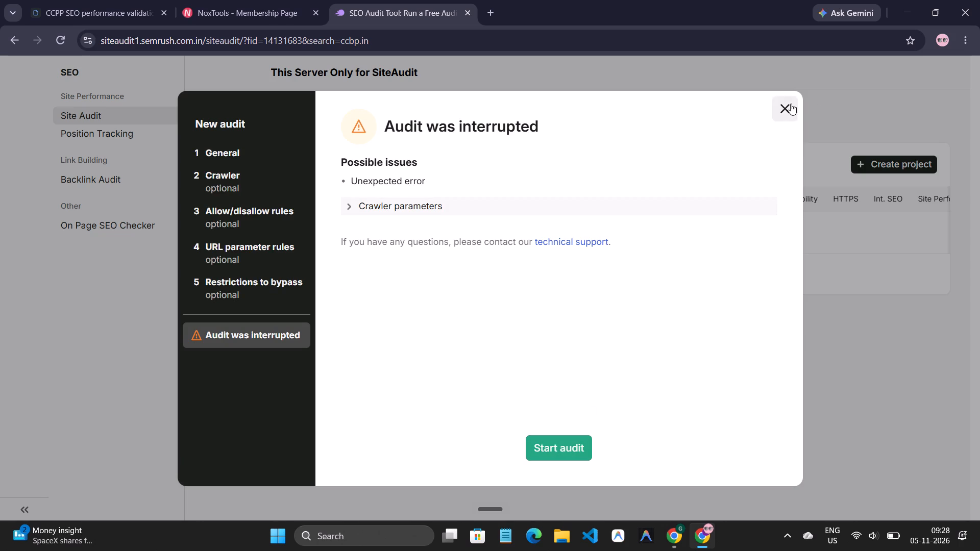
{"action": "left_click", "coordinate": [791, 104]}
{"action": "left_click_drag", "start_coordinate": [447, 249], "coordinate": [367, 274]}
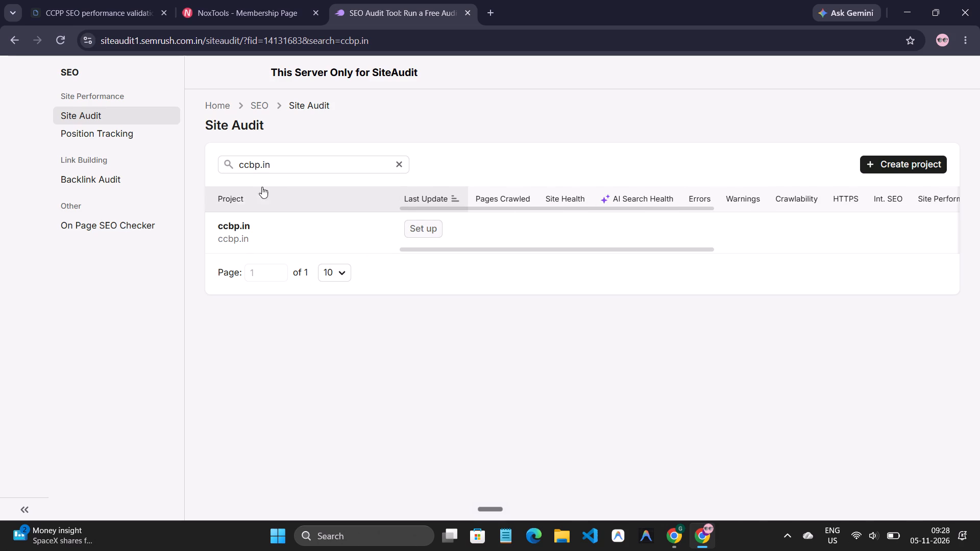
Go to the SEO dashboard setup and create the dashboard project for the website ccbp.in.
{"action": "left_click", "coordinate": [252, 106]}
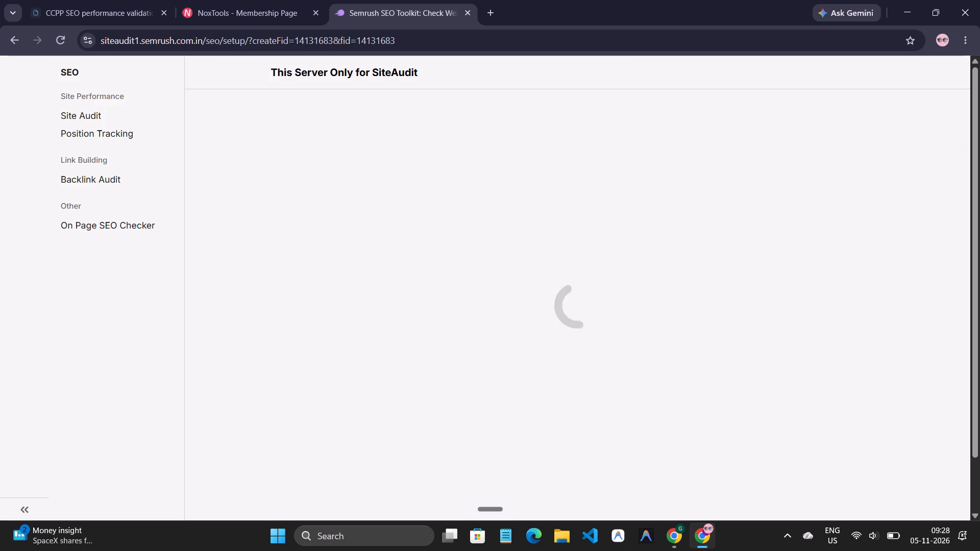
{"action": "left_click", "coordinate": [472, 304]}
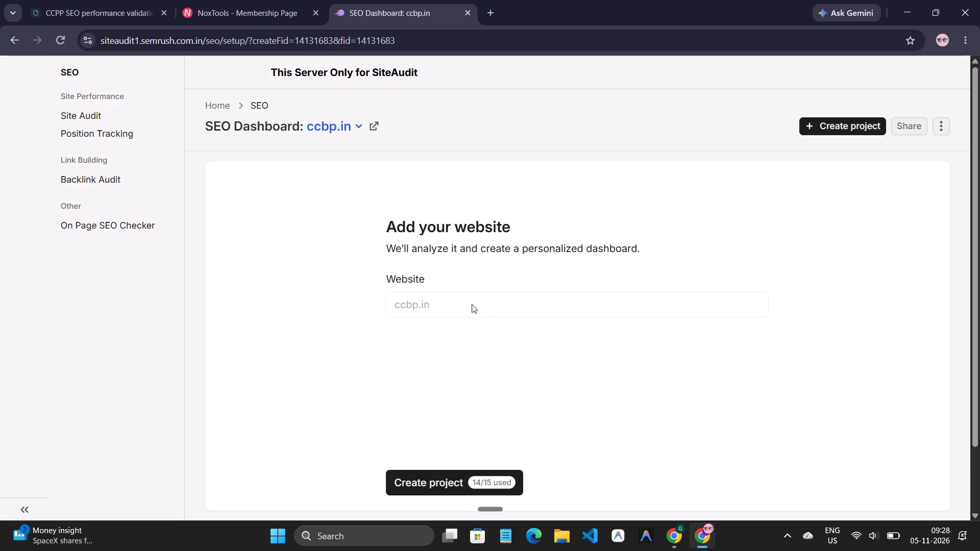
{"action": "left_click", "coordinate": [443, 304]}
{"action": "left_click", "coordinate": [491, 486]}
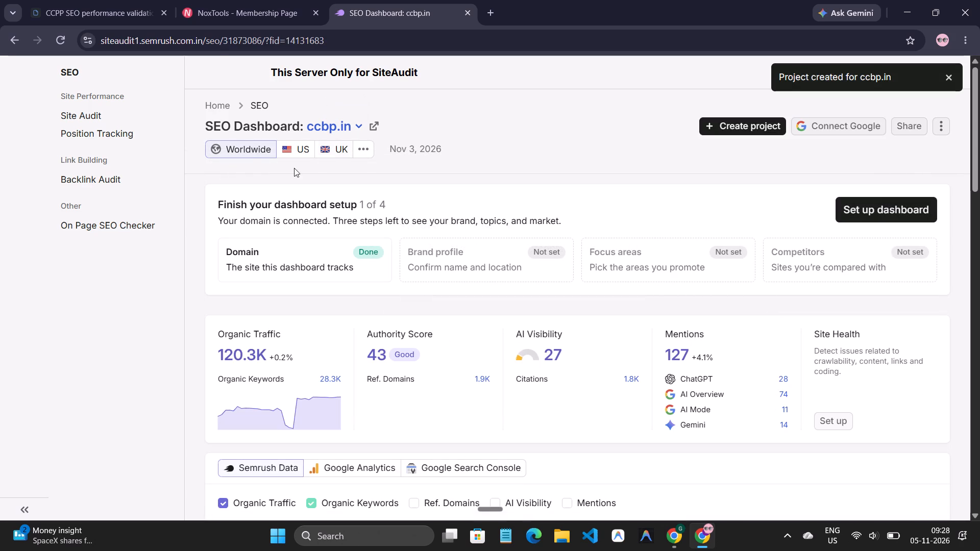
Switch the ccbp.in dashboard between the US, India and UK regions, ending with India selected.
{"action": "left_click", "coordinate": [302, 147]}
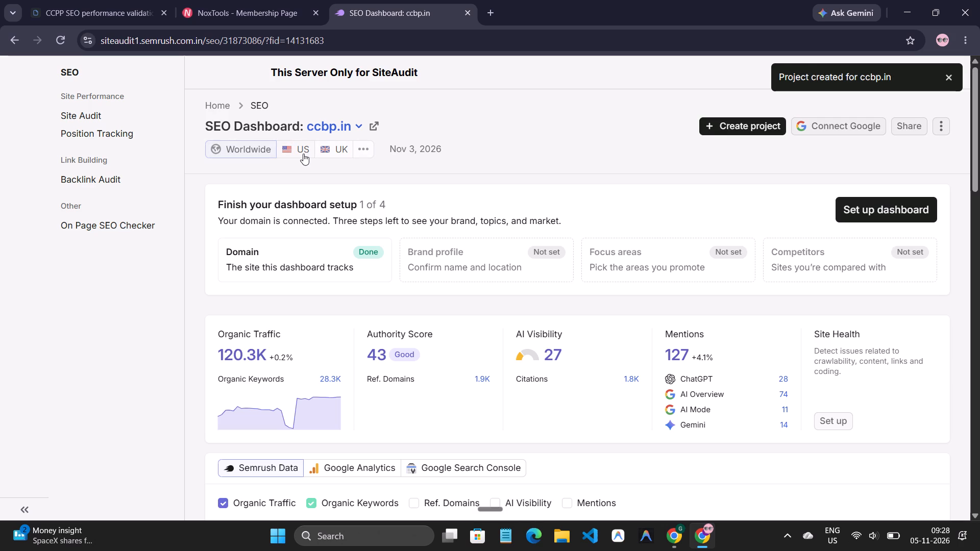
{"action": "left_click", "coordinate": [360, 146]}
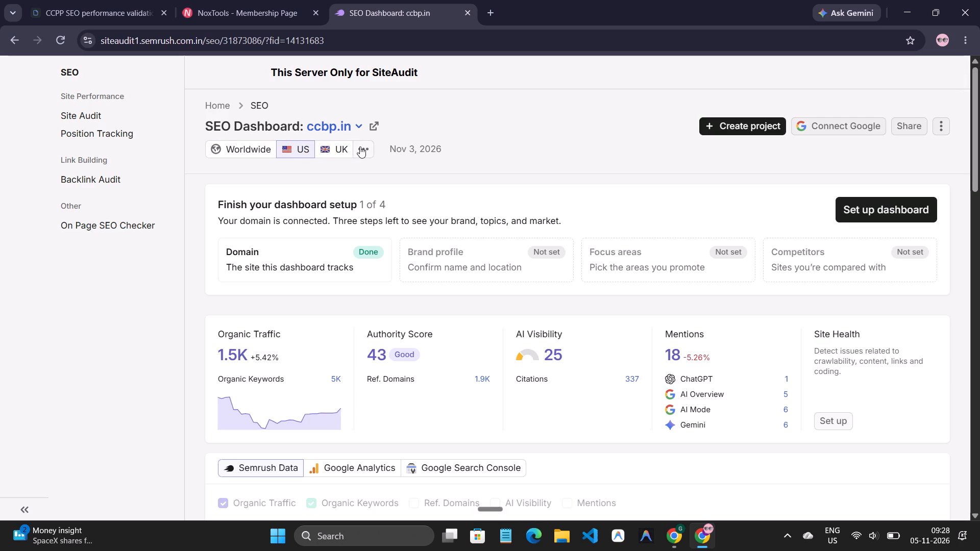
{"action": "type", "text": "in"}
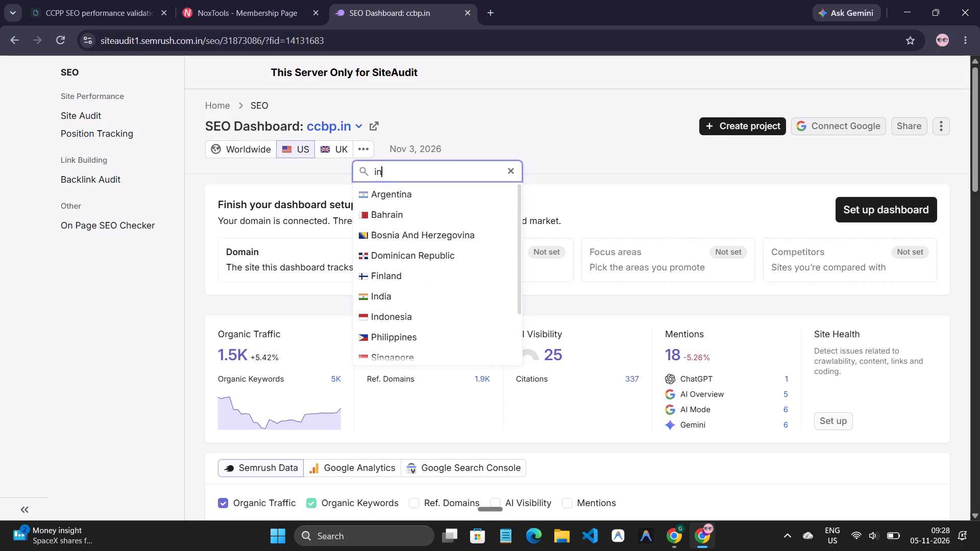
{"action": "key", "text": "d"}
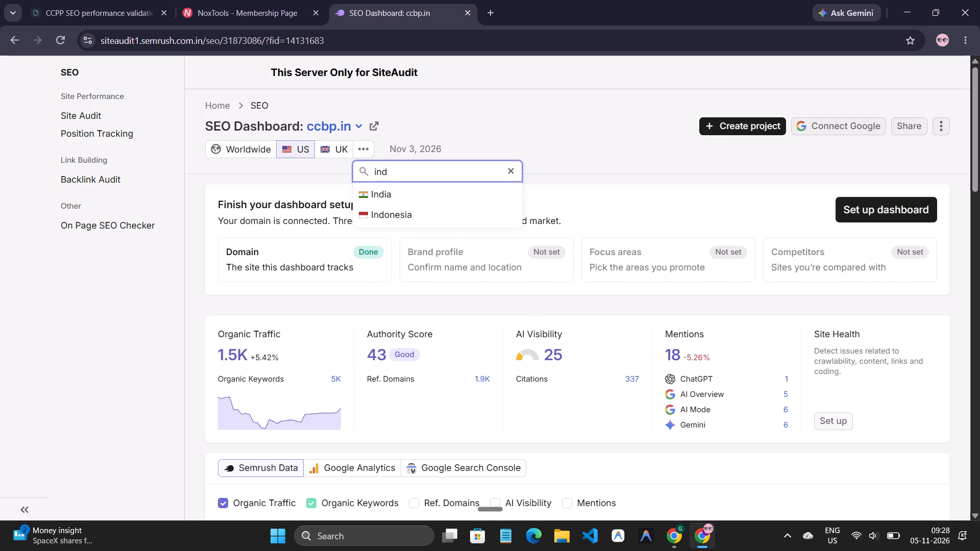
{"action": "left_click", "coordinate": [396, 190]}
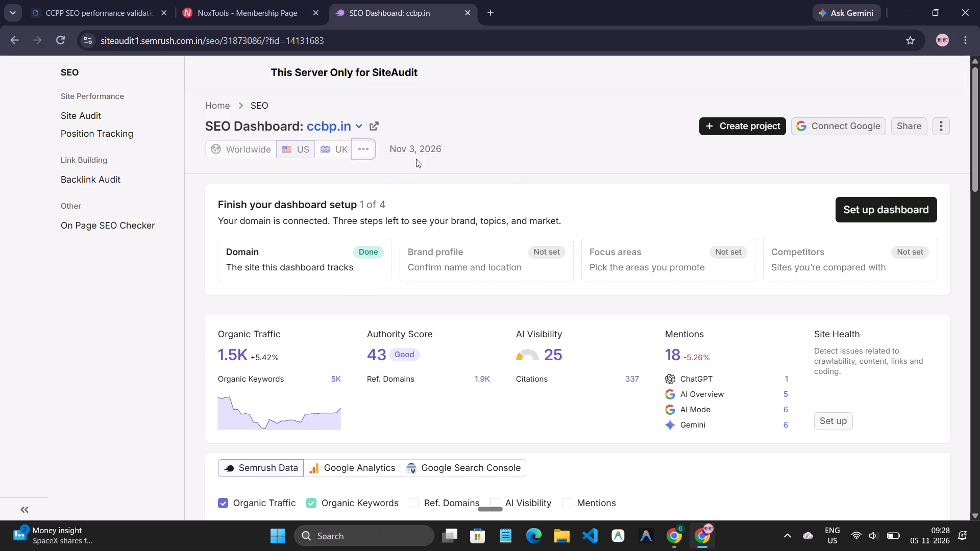
{"action": "left_click", "coordinate": [342, 148]}
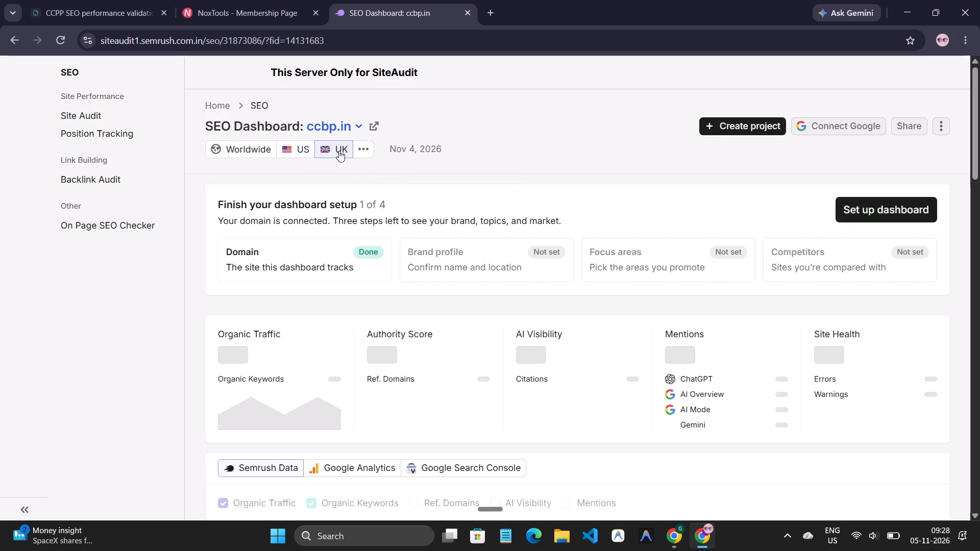
{"action": "left_click", "coordinate": [355, 148]}
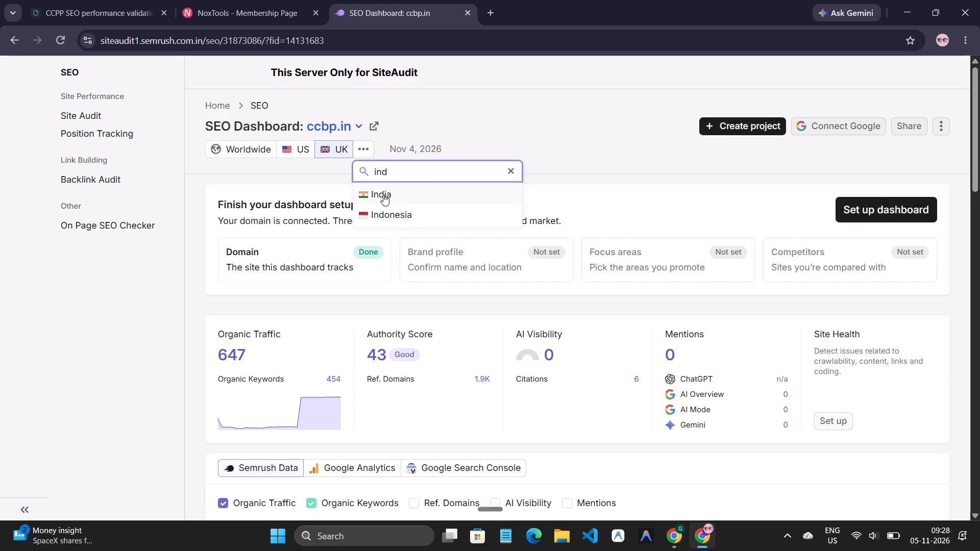
{"action": "left_click", "coordinate": [383, 194]}
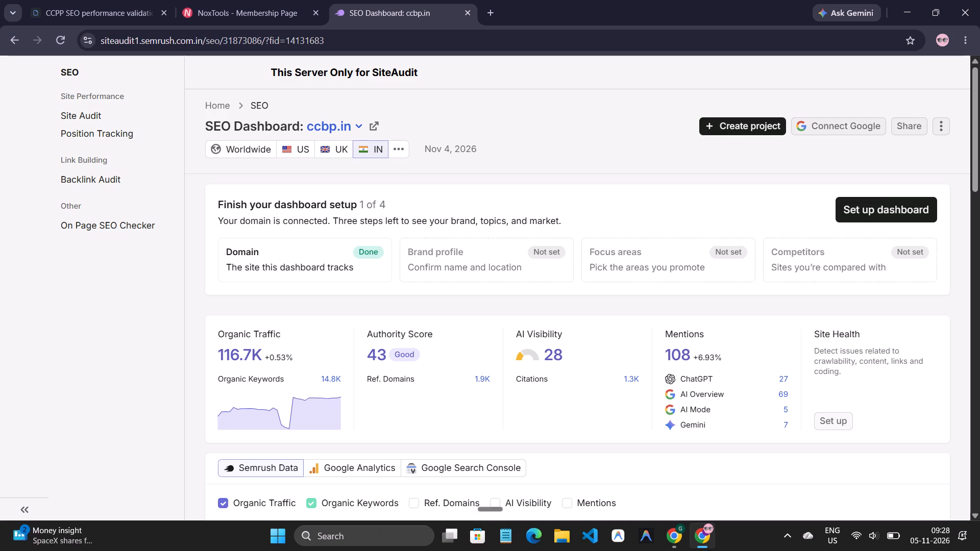
Review the ccbp.in dashboard for India, including its key metrics, traffic and keyword trend chart, and Site Performance section.
{"action": "scroll", "coordinate": [520, 249], "scroll_direction": "down", "scroll_amount": 1}
{"action": "scroll", "coordinate": [572, 251], "scroll_direction": "up", "scroll_amount": 1}
{"action": "scroll", "coordinate": [492, 223], "scroll_direction": "down", "scroll_amount": 3}
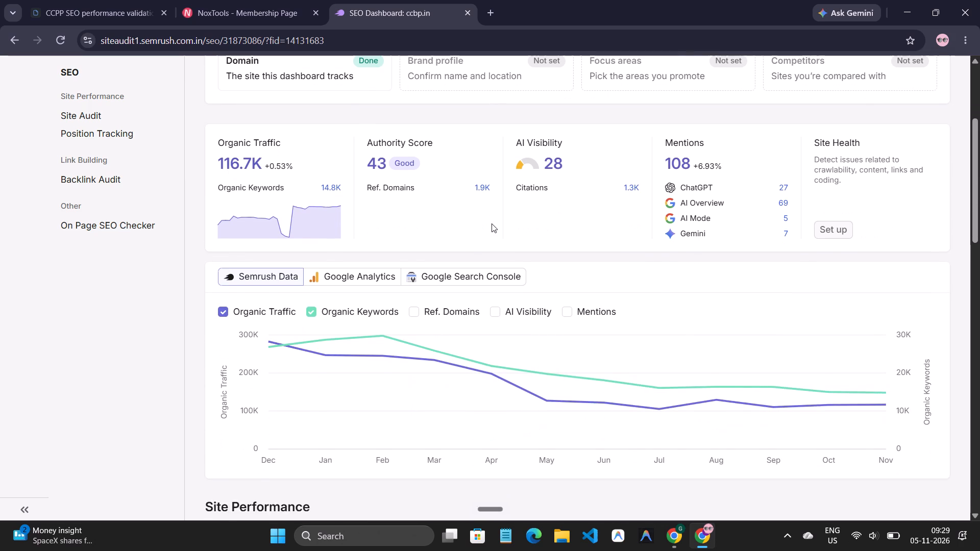
{"action": "scroll", "coordinate": [492, 223], "scroll_direction": "down", "scroll_amount": 5}
{"action": "scroll", "coordinate": [492, 223], "scroll_direction": "up", "scroll_amount": 6}
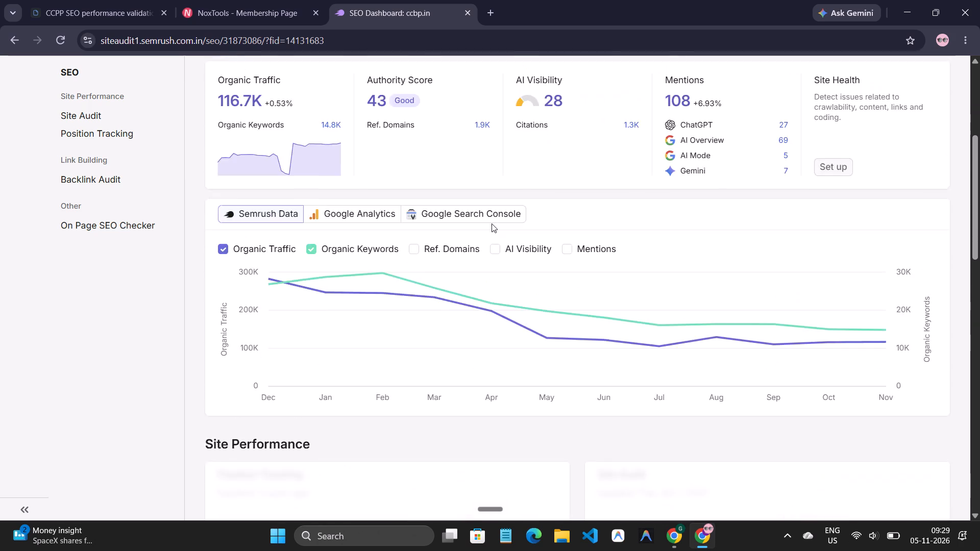
{"action": "scroll", "coordinate": [492, 223], "scroll_direction": "up", "scroll_amount": 4}
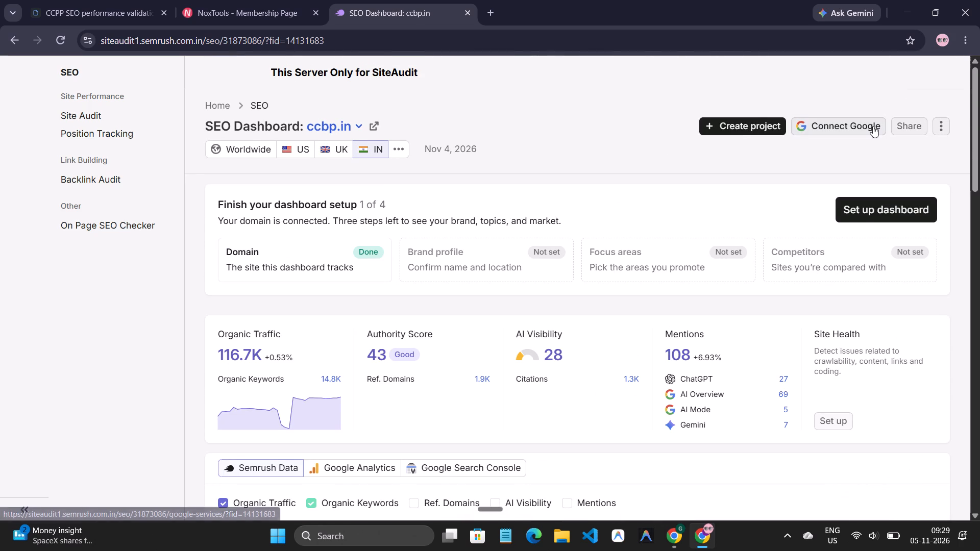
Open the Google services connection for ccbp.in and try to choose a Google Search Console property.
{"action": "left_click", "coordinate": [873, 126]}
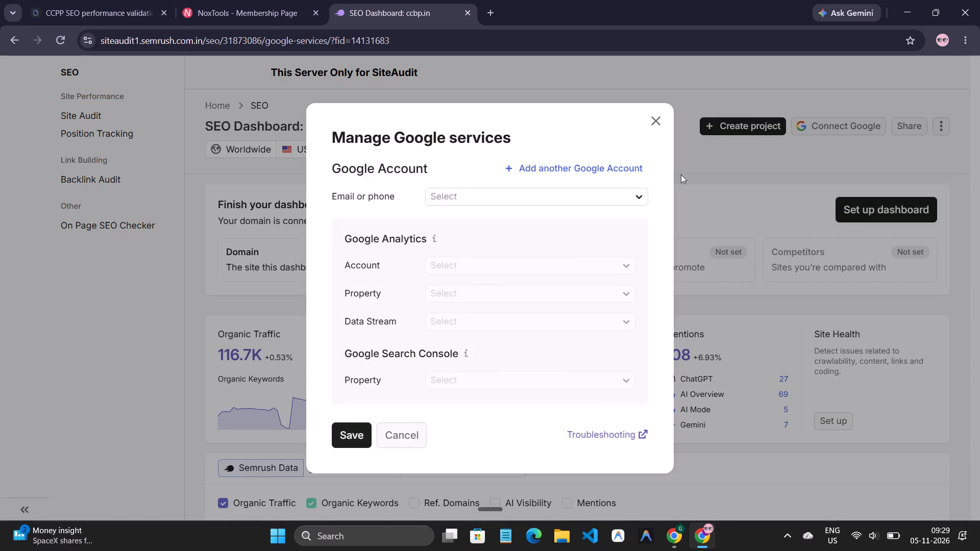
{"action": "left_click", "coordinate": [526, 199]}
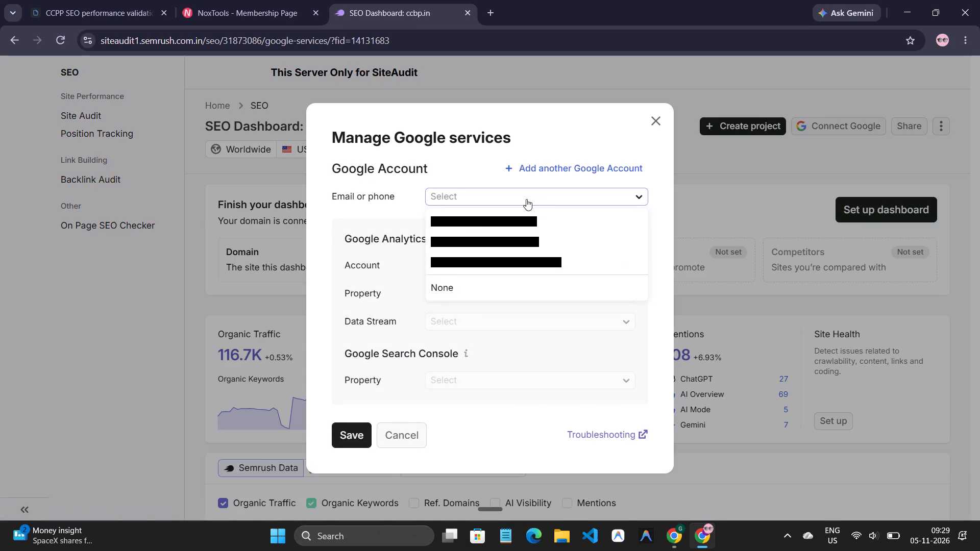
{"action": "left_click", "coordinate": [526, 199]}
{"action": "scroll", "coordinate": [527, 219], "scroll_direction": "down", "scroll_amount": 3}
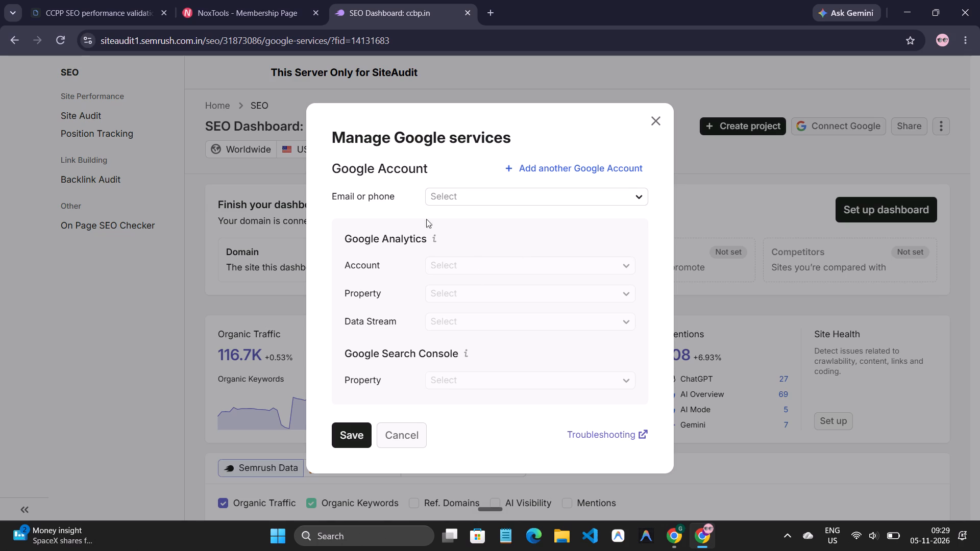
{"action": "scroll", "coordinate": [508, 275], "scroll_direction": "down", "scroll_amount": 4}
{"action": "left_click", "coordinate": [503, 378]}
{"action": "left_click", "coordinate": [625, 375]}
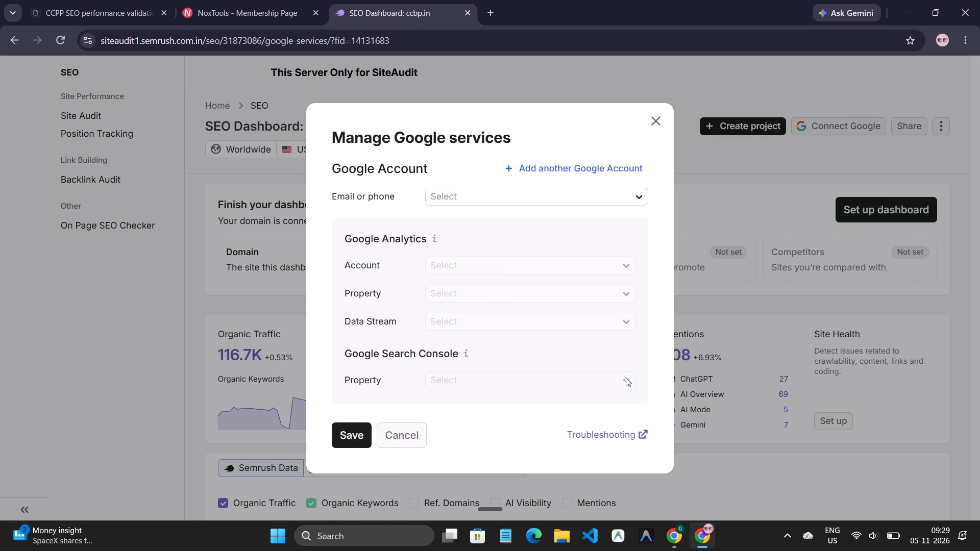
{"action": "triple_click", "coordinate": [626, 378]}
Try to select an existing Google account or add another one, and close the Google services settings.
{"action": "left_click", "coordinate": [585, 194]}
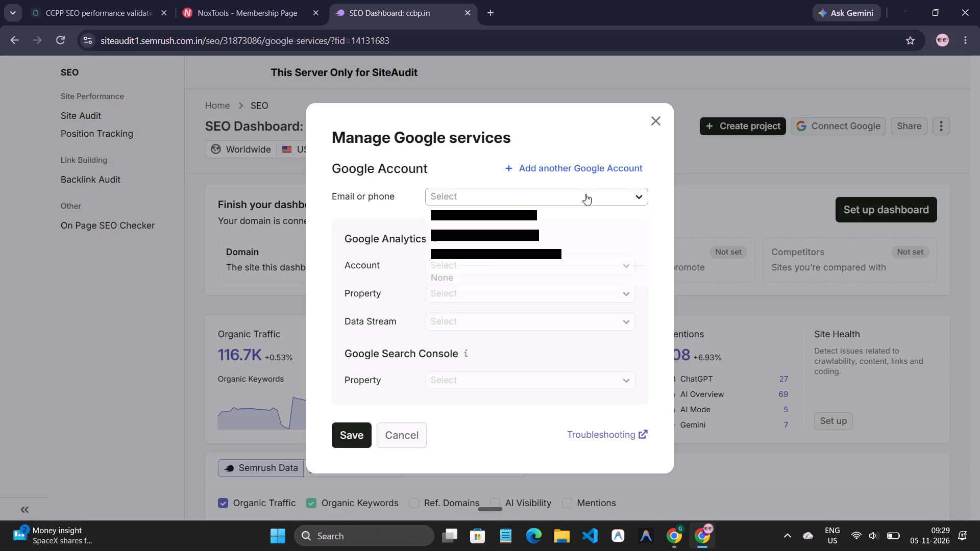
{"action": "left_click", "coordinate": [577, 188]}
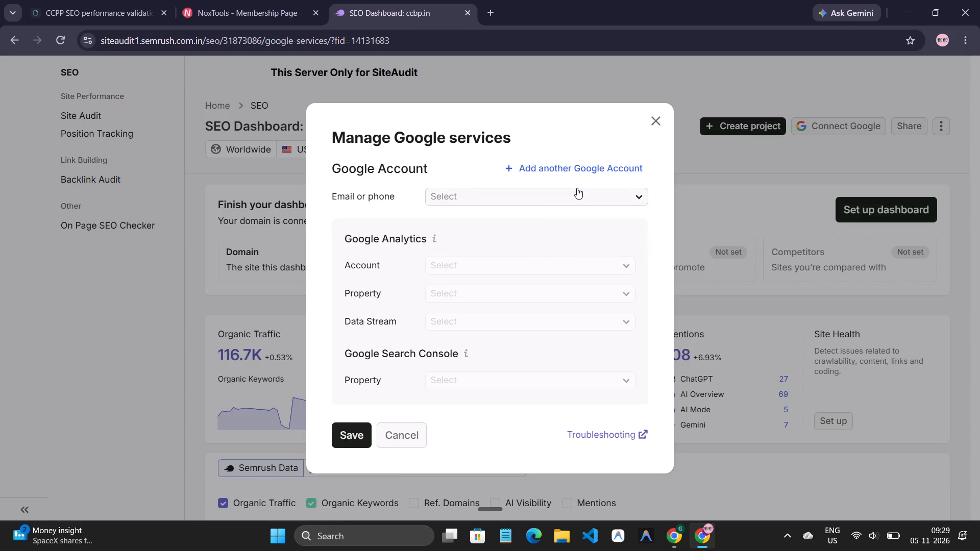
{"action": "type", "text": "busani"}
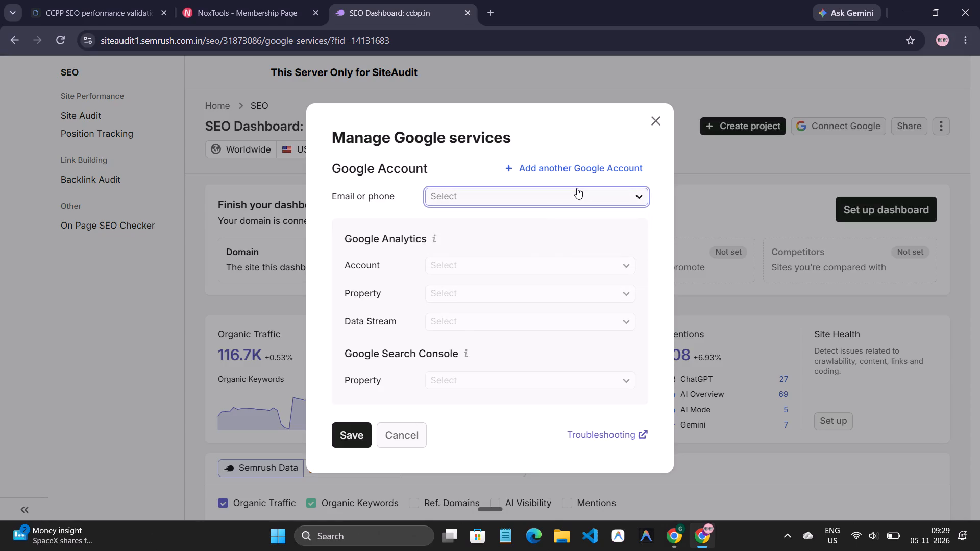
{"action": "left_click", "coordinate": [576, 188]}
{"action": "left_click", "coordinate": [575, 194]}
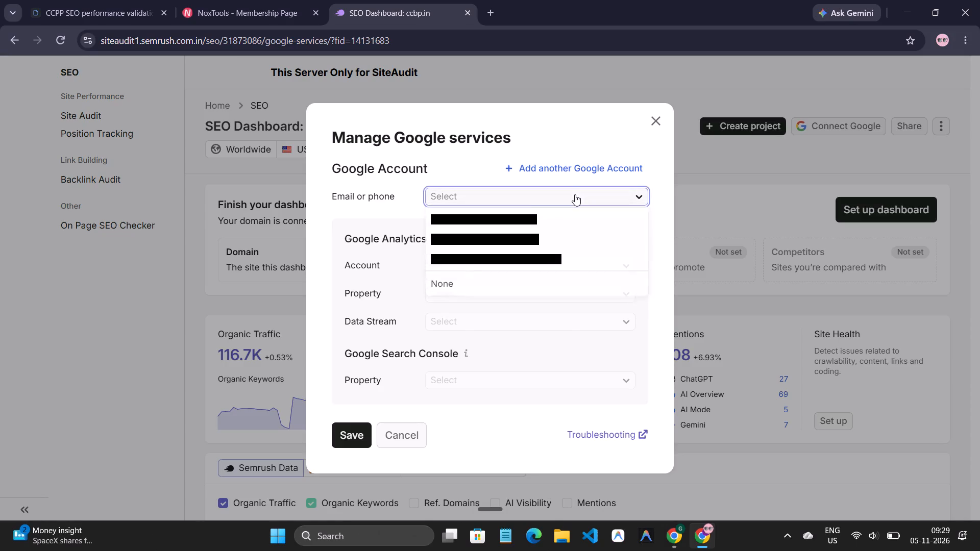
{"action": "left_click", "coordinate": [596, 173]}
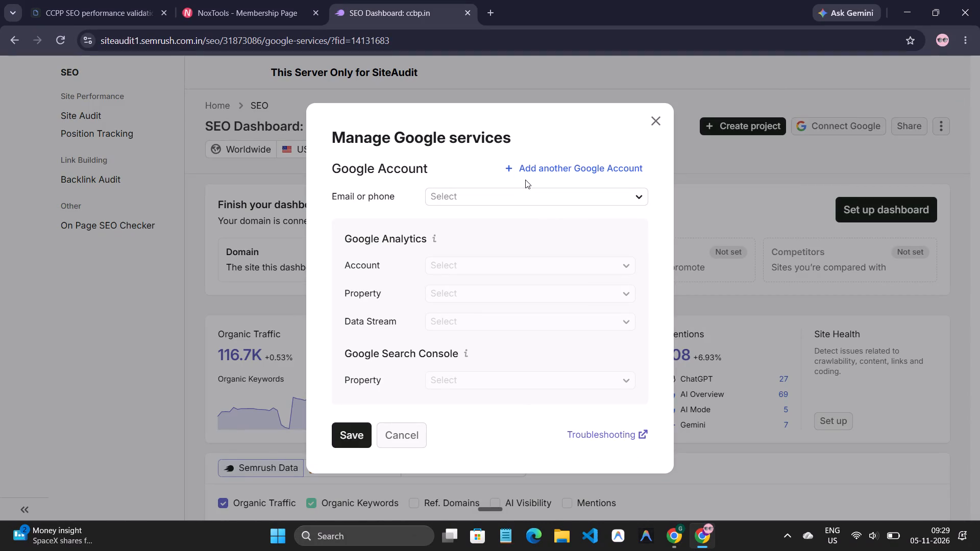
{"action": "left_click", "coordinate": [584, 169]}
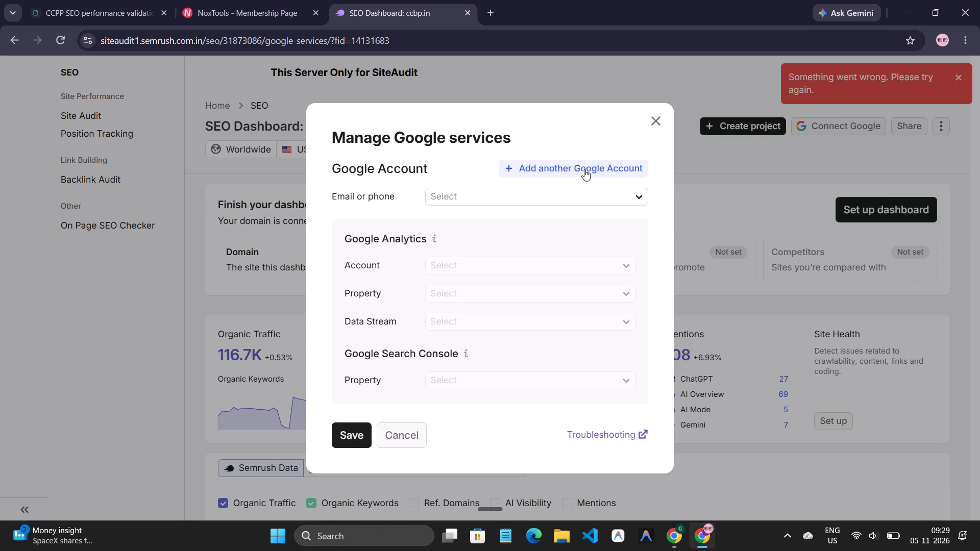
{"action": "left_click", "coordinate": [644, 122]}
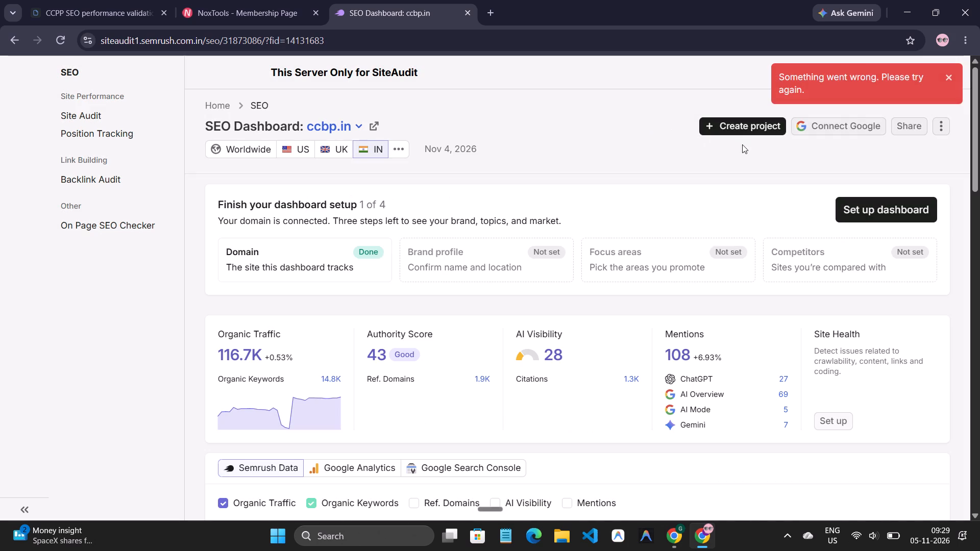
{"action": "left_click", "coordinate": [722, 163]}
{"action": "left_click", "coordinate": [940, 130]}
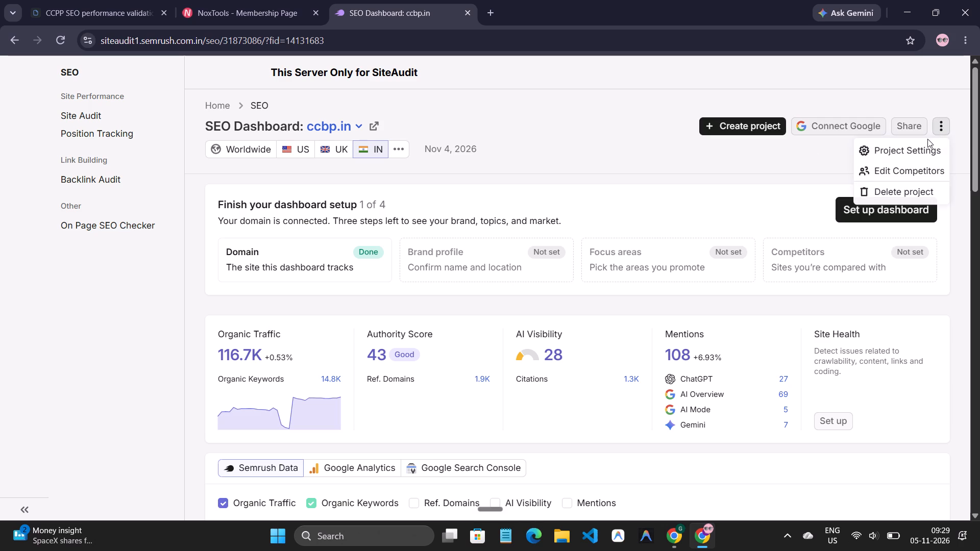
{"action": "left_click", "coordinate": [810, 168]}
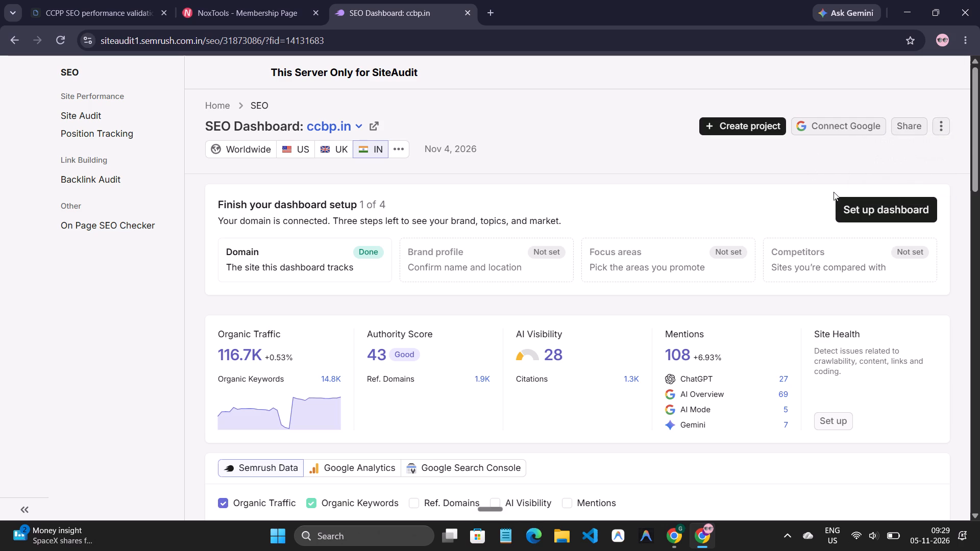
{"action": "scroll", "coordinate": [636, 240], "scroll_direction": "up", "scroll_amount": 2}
Try to create a new project from the SEO dashboard and continue through the login request.
{"action": "left_click", "coordinate": [754, 130]}
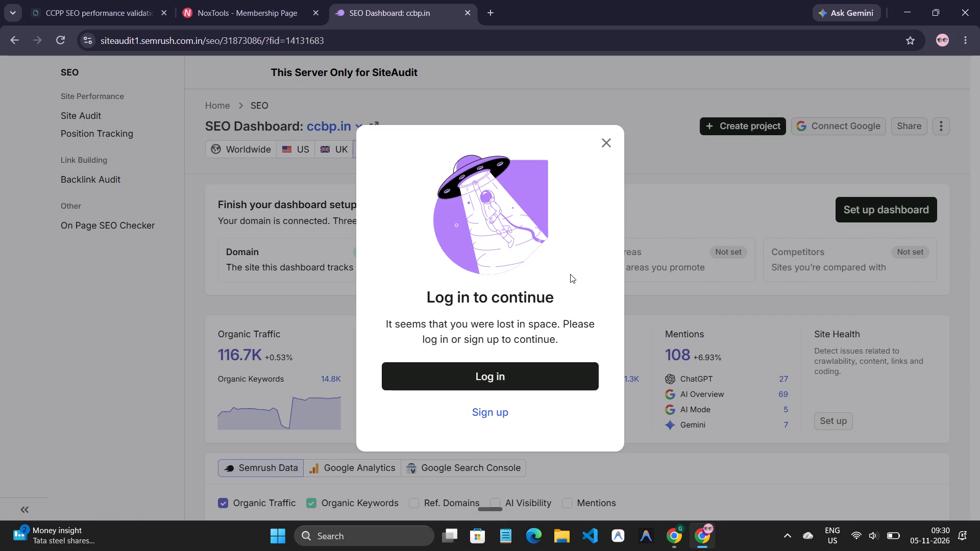
{"action": "left_click", "coordinate": [516, 380]}
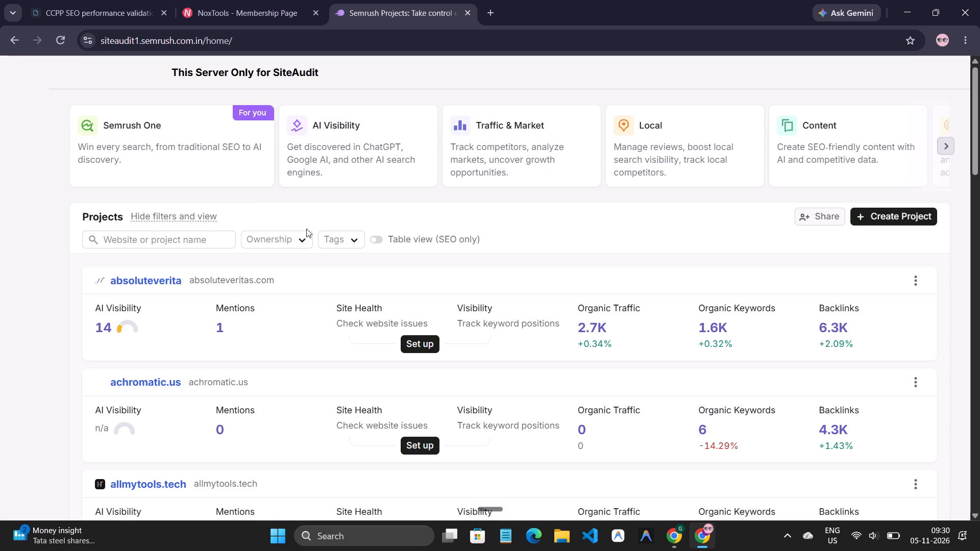
Look through the list of existing projects on the Semrush home page.
{"action": "scroll", "coordinate": [306, 229], "scroll_direction": "down", "scroll_amount": 1}
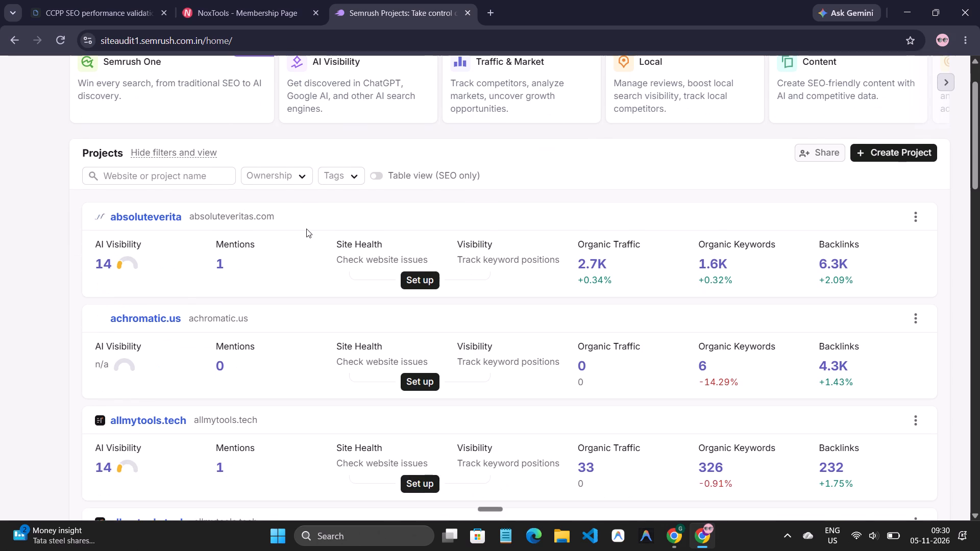
{"action": "left_click", "coordinate": [203, 177]}
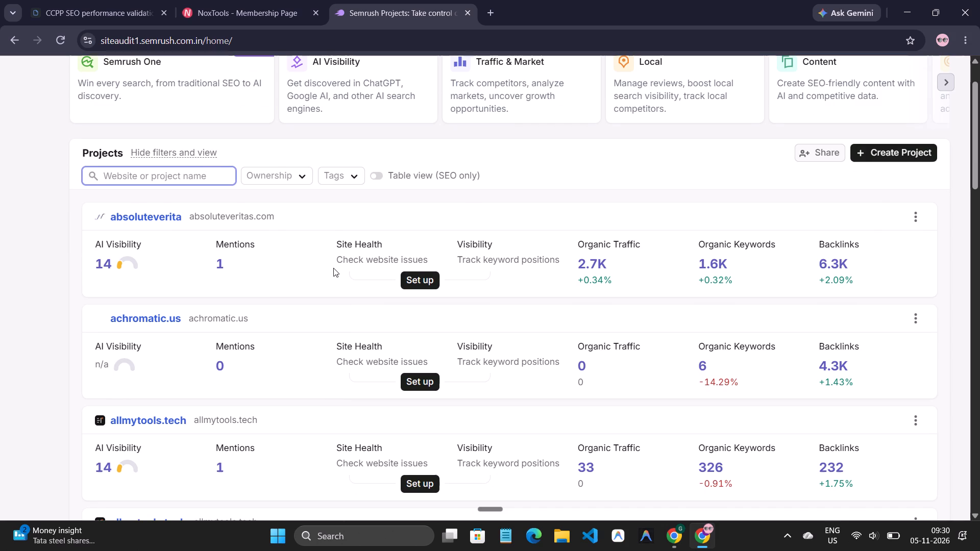
{"action": "scroll", "coordinate": [333, 268], "scroll_direction": "down", "scroll_amount": 6}
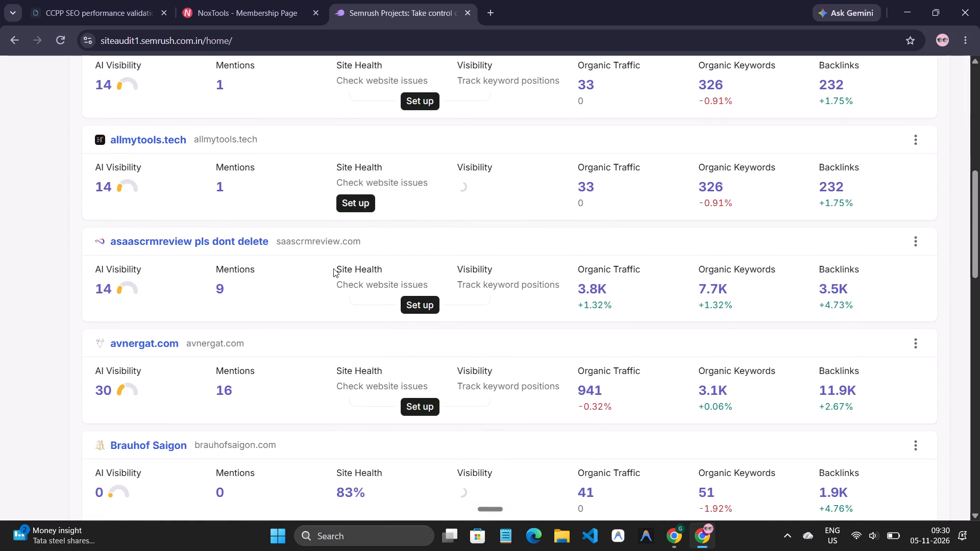
{"action": "scroll", "coordinate": [333, 269], "scroll_direction": "up", "scroll_amount": 8}
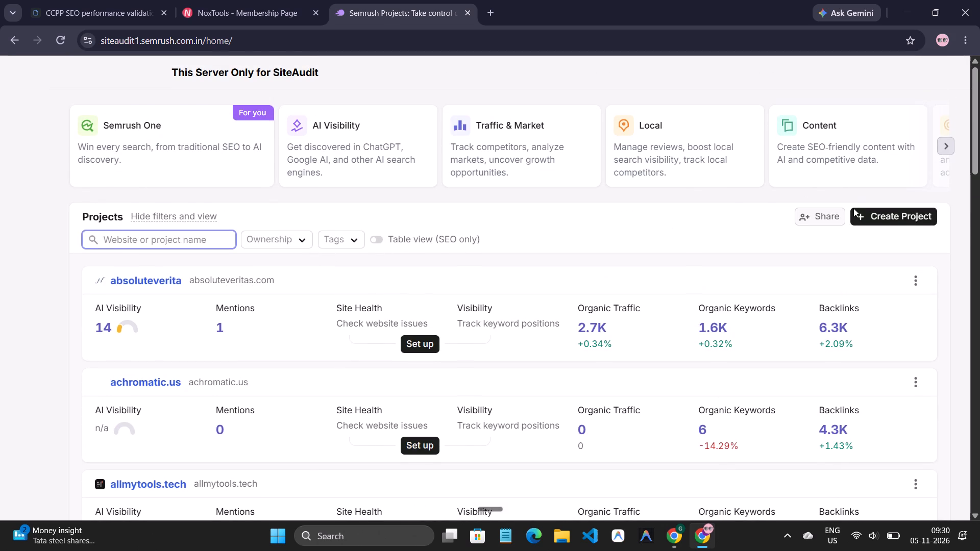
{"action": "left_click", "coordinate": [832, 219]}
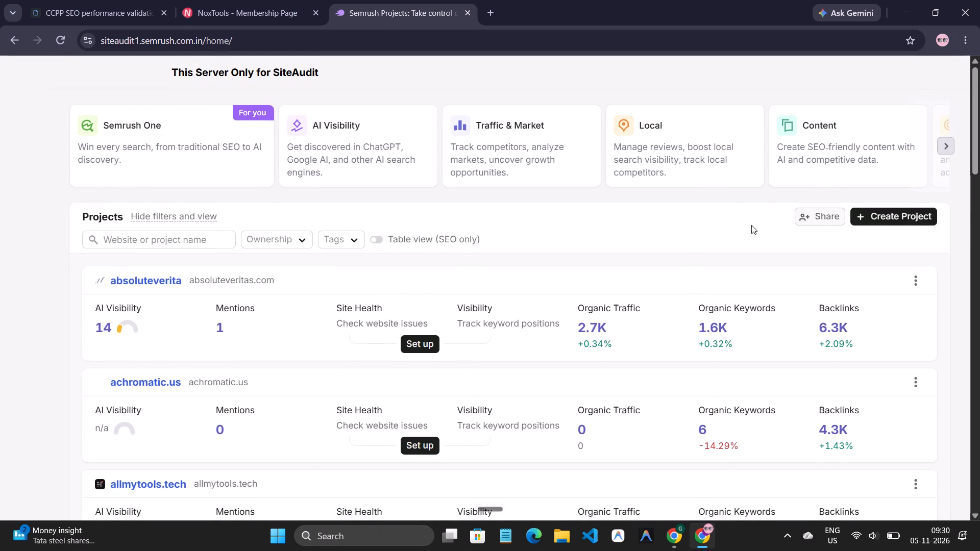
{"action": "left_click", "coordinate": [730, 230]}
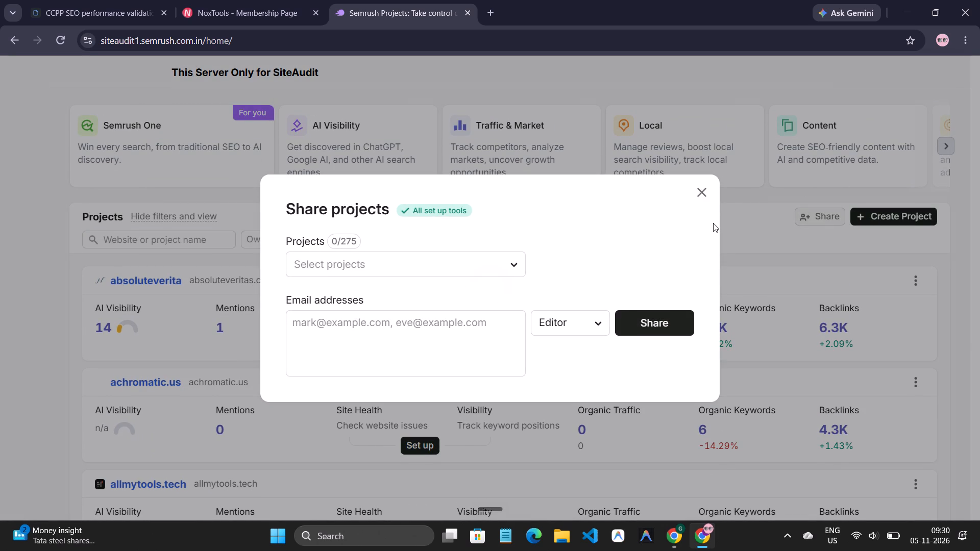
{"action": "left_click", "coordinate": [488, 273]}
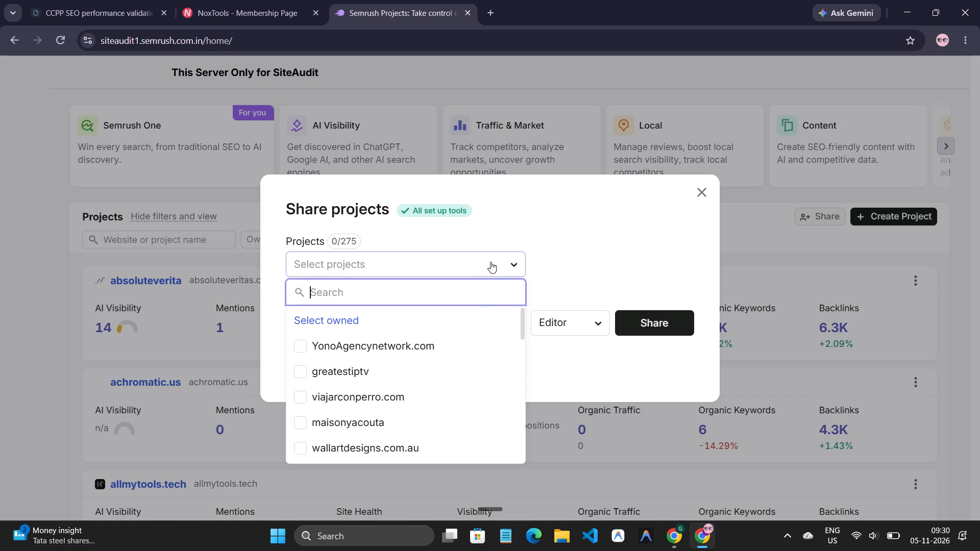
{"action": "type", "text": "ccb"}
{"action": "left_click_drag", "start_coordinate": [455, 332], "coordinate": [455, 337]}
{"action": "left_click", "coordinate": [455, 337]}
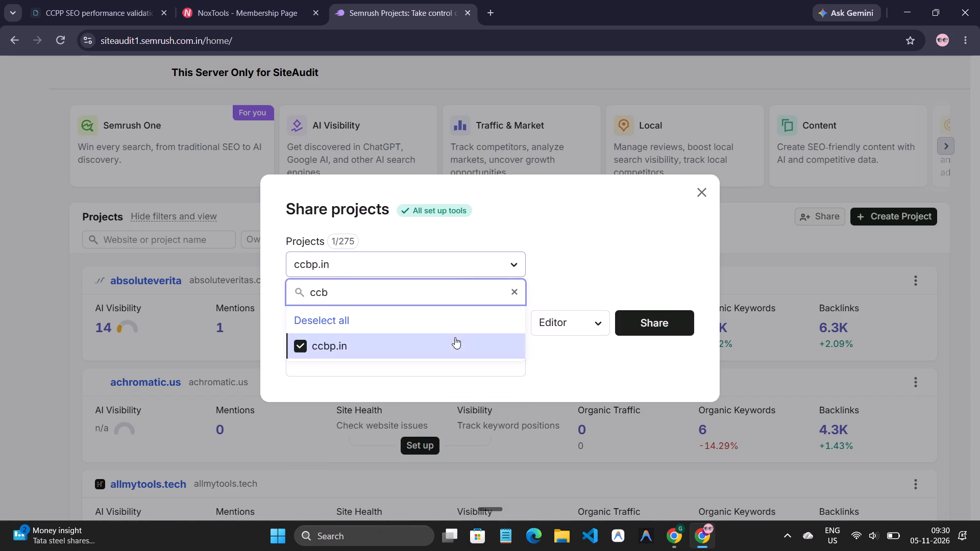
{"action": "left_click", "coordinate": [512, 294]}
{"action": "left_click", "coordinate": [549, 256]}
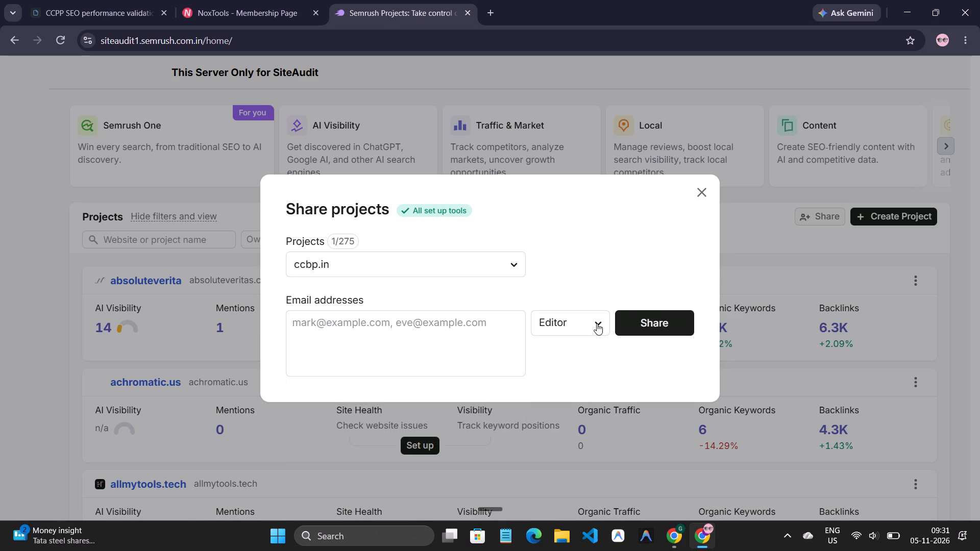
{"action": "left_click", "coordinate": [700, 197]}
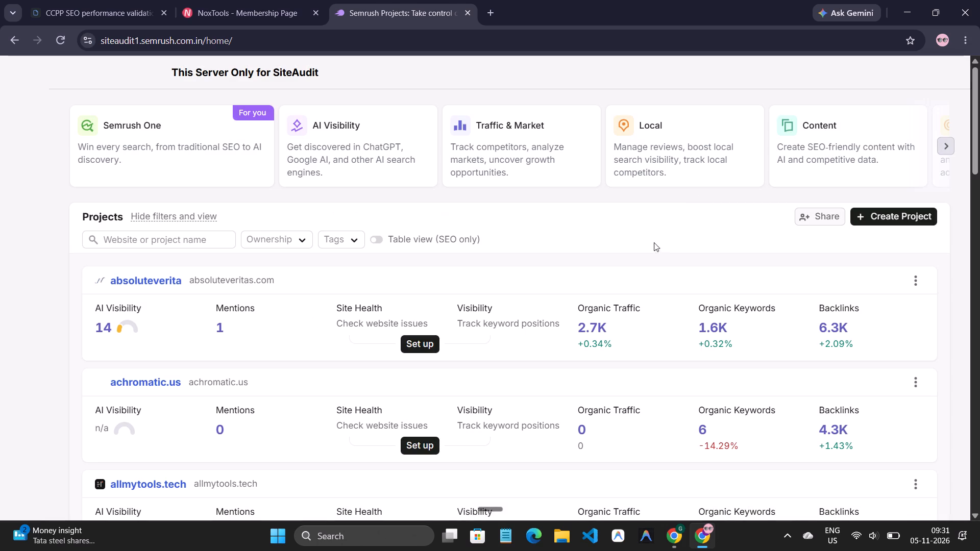
Filter the projects list by the name "ccb".
{"action": "left_click", "coordinate": [205, 243]}
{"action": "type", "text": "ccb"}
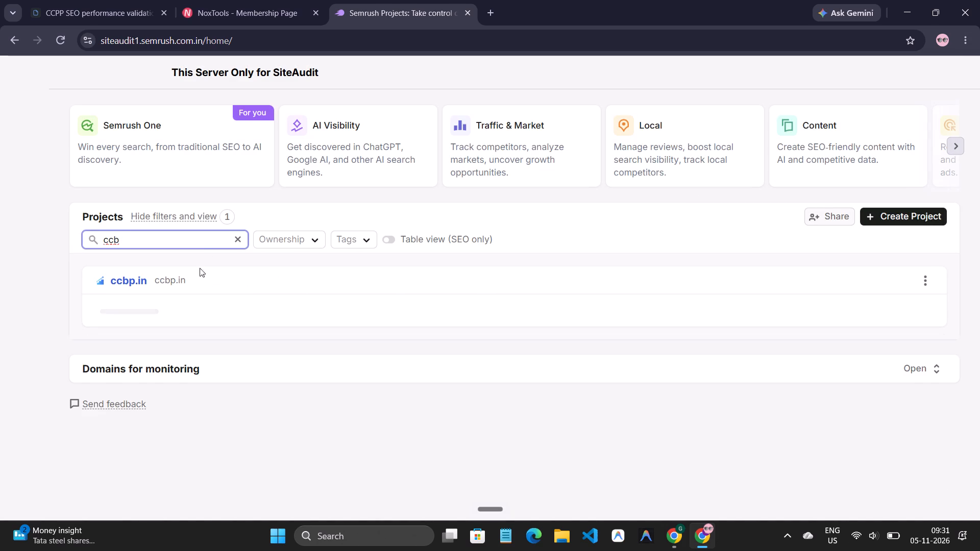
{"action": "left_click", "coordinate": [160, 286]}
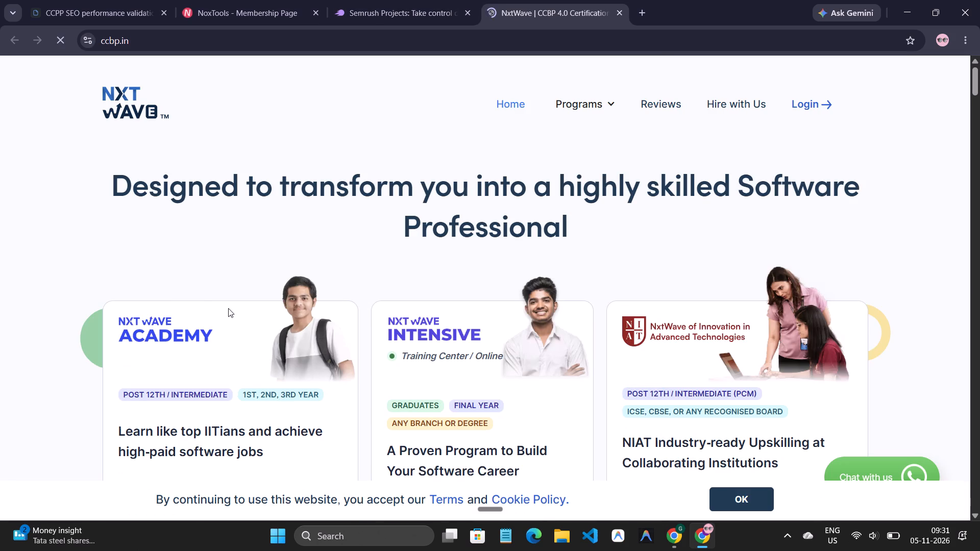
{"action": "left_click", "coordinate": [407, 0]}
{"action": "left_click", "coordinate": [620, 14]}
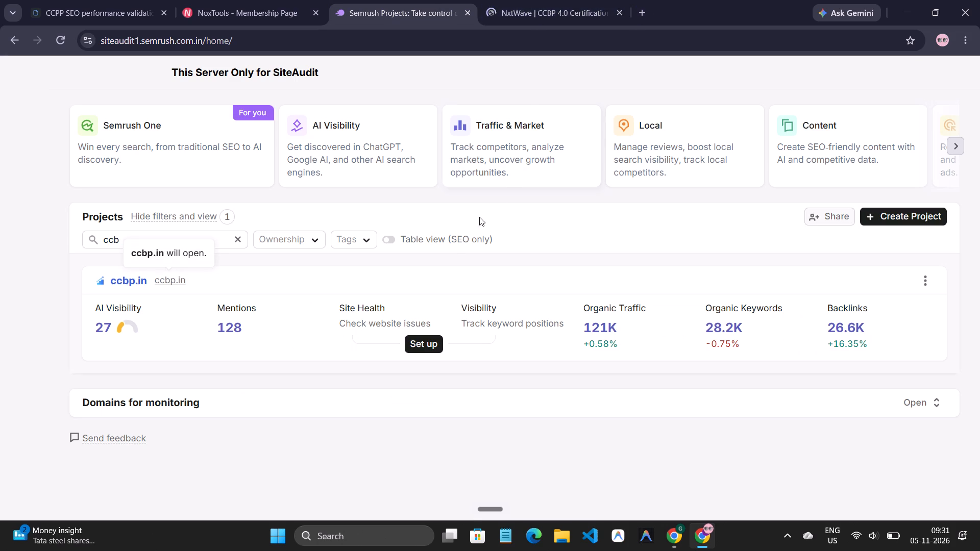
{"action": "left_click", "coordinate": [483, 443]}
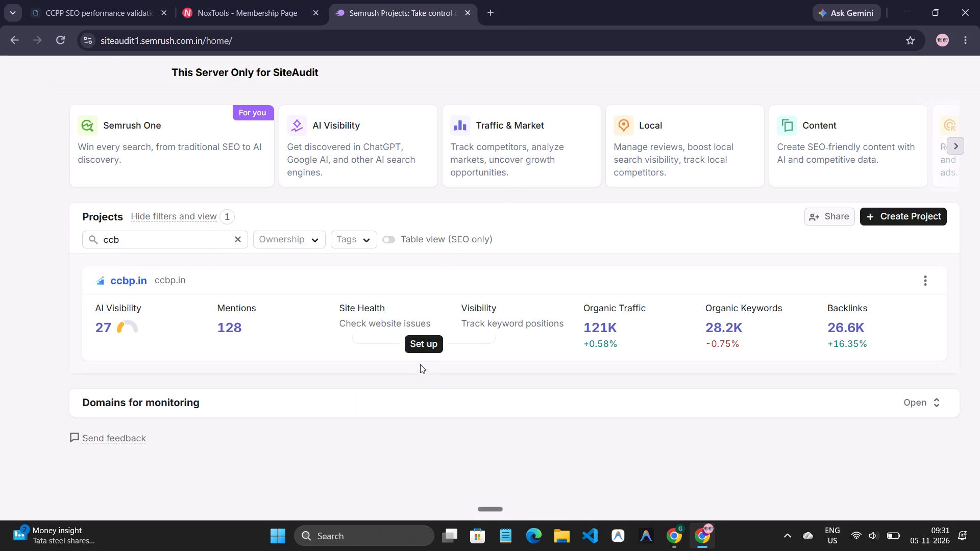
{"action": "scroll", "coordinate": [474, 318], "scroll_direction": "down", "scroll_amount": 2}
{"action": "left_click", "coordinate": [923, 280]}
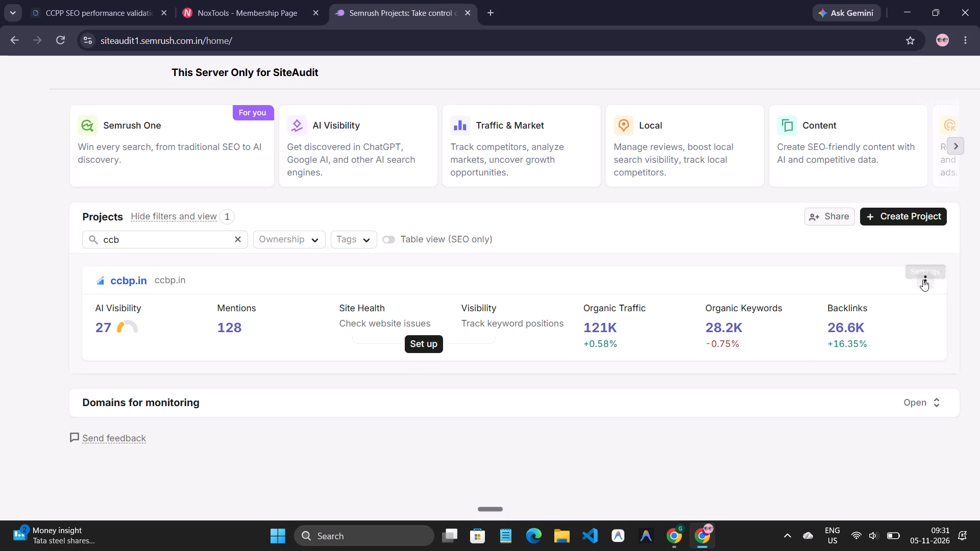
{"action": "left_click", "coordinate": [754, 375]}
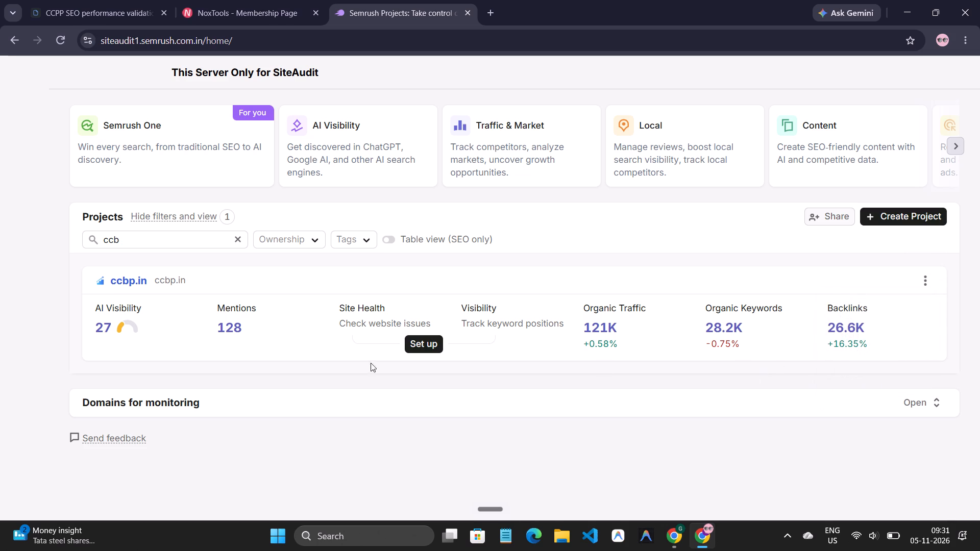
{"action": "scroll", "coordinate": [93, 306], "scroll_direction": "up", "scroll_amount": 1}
Open the SEO dashboard of the ccbp.in project from the filtered projects list and close the separately opened website.
{"action": "left_click", "coordinate": [247, 307]}
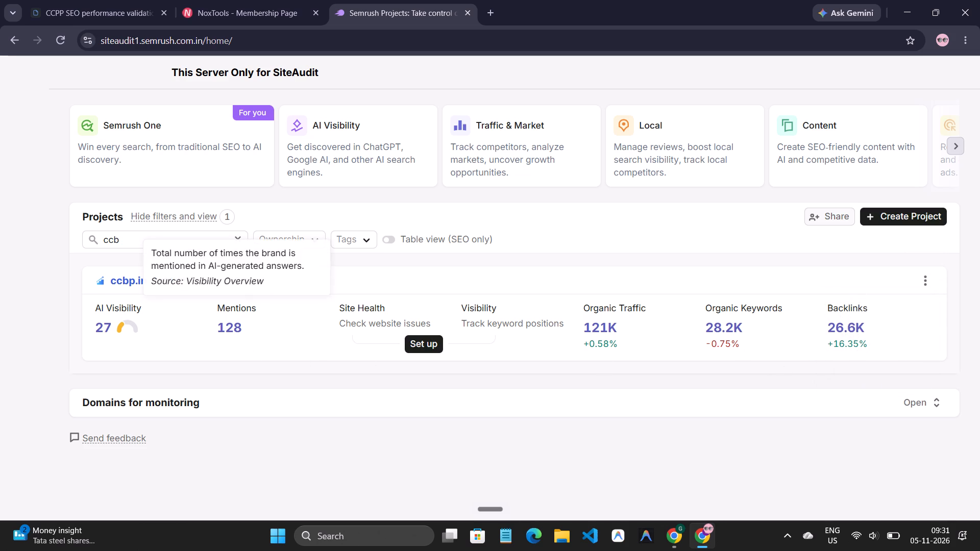
{"action": "left_click_drag", "start_coordinate": [205, 309], "coordinate": [201, 310]}
{"action": "left_click", "coordinate": [172, 285]}
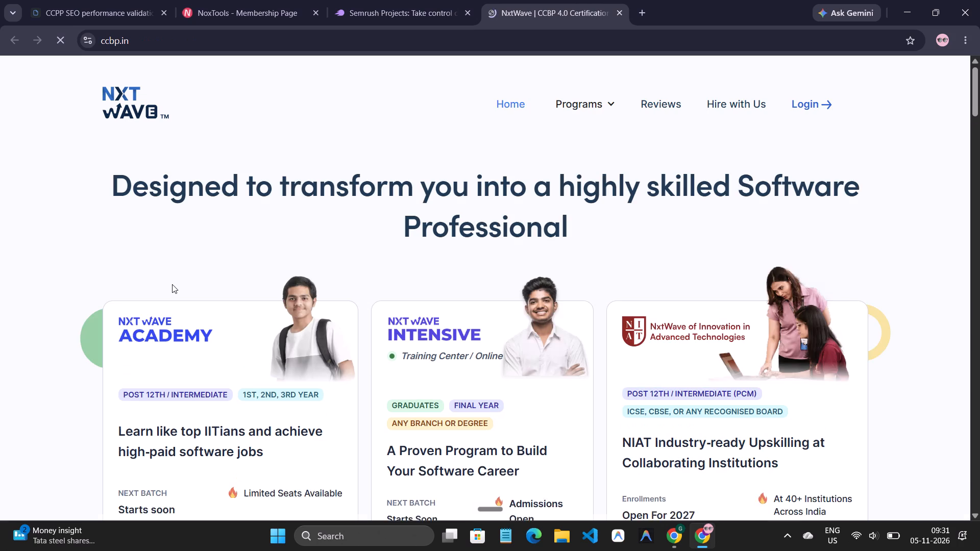
{"action": "left_click", "coordinate": [421, 0]}
{"action": "left_click", "coordinate": [118, 283]}
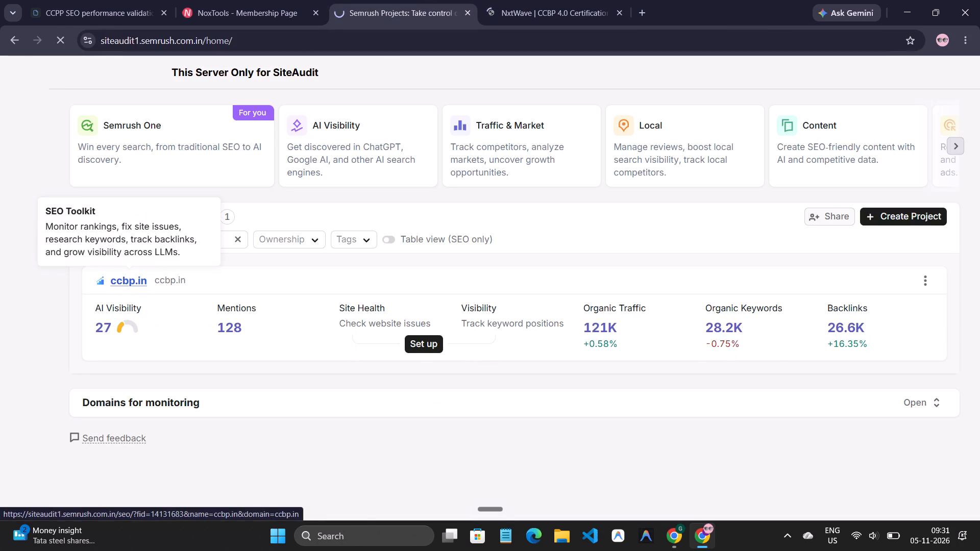
{"action": "left_click", "coordinate": [618, 12]}
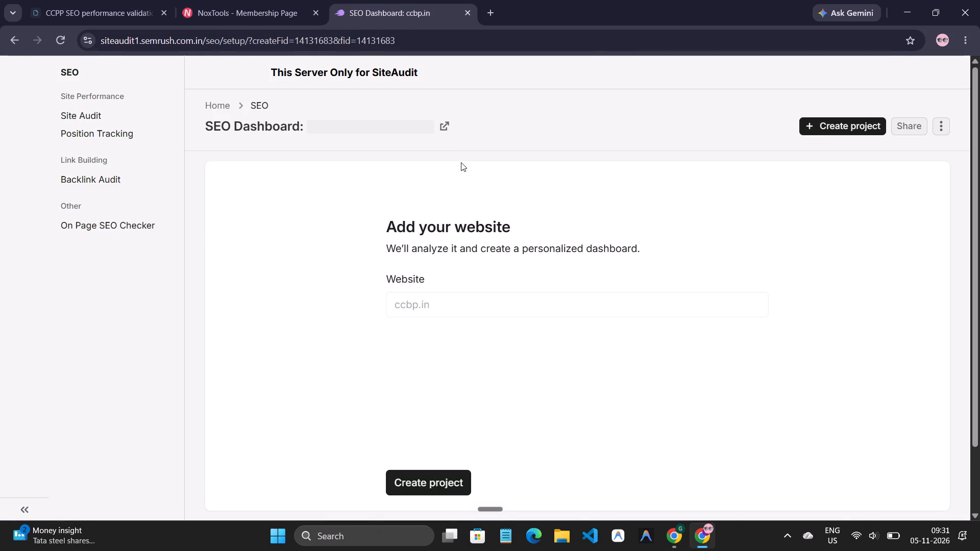
Create the SEO dashboard project for the prefilled website ccbp.in.
{"action": "scroll", "coordinate": [512, 275], "scroll_direction": "down", "scroll_amount": 2}
{"action": "scroll", "coordinate": [490, 315], "scroll_direction": "up", "scroll_amount": 2}
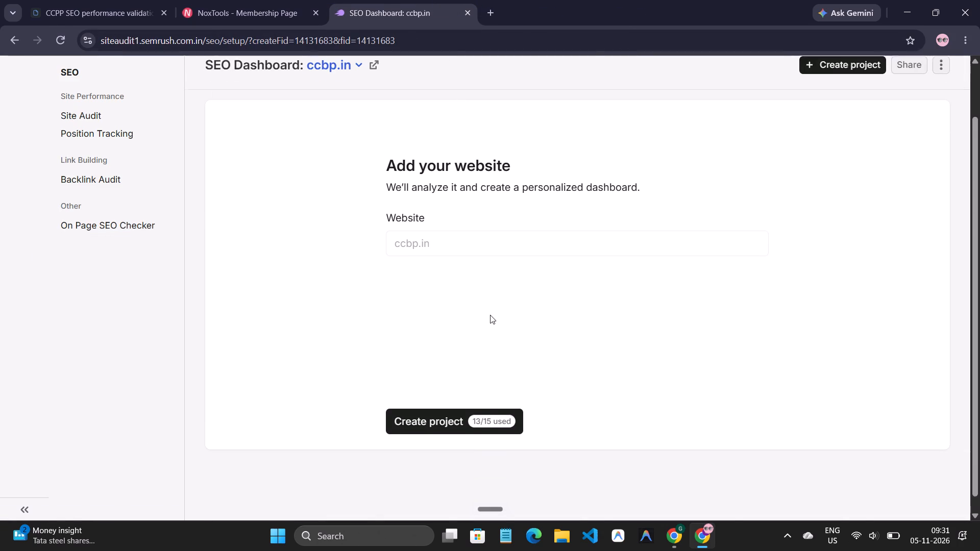
{"action": "left_click", "coordinate": [495, 297]}
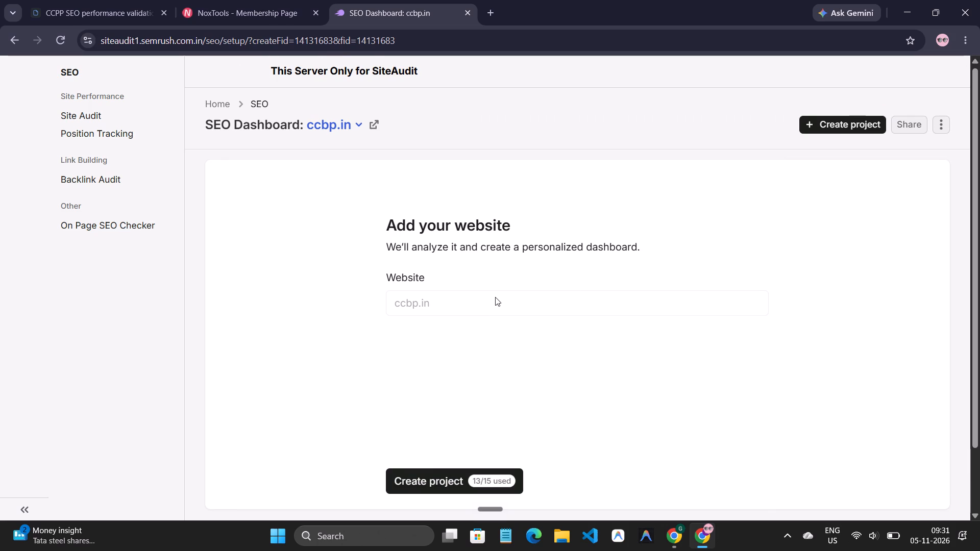
{"action": "double_click", "coordinate": [471, 310]}
{"action": "scroll", "coordinate": [605, 355], "scroll_direction": "down", "scroll_amount": 1}
{"action": "scroll", "coordinate": [605, 355], "scroll_direction": "up", "scroll_amount": 2}
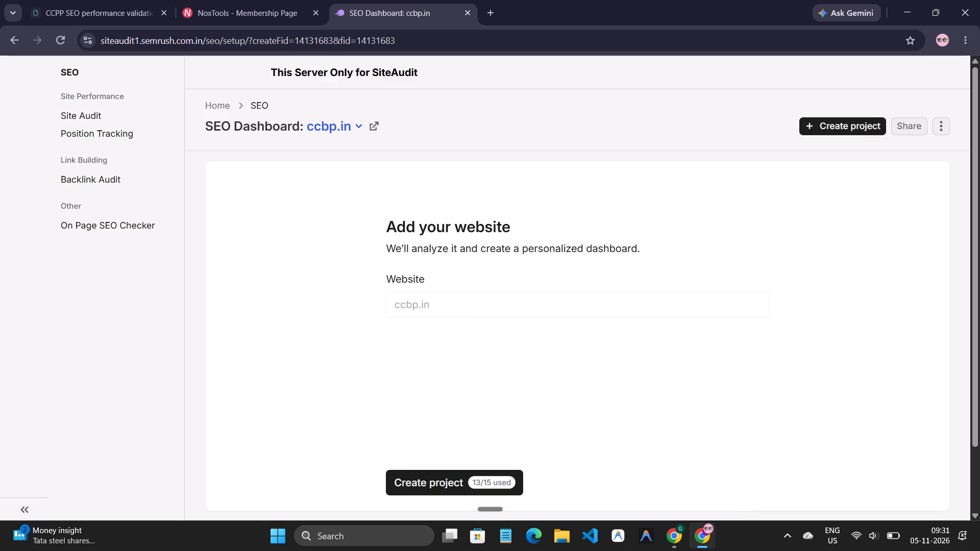
{"action": "left_click", "coordinate": [371, 126]}
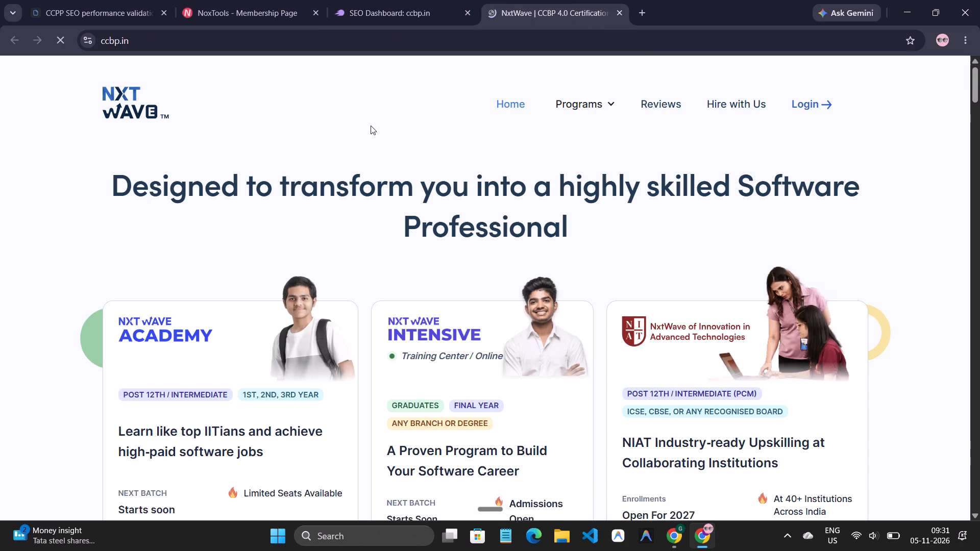
{"action": "left_click", "coordinate": [617, 10]}
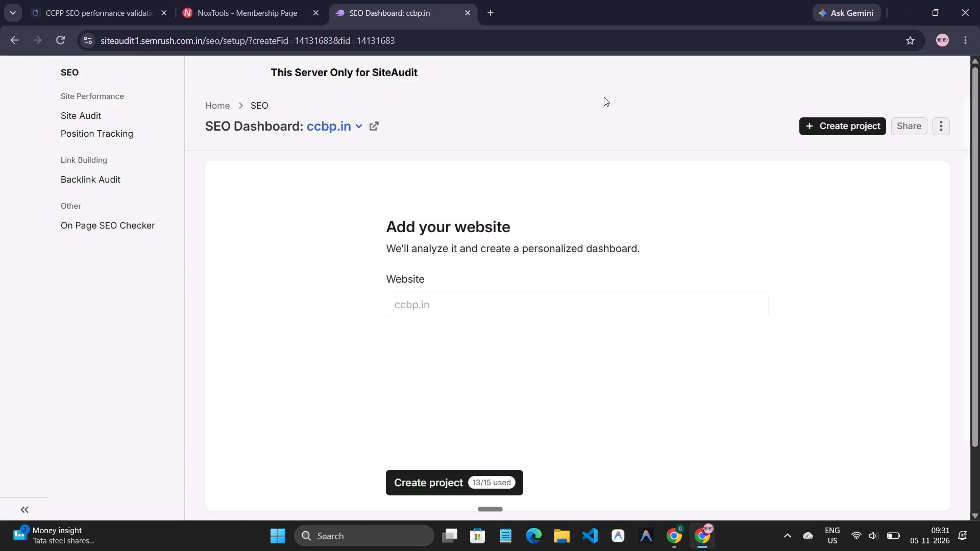
{"action": "left_click", "coordinate": [943, 128]}
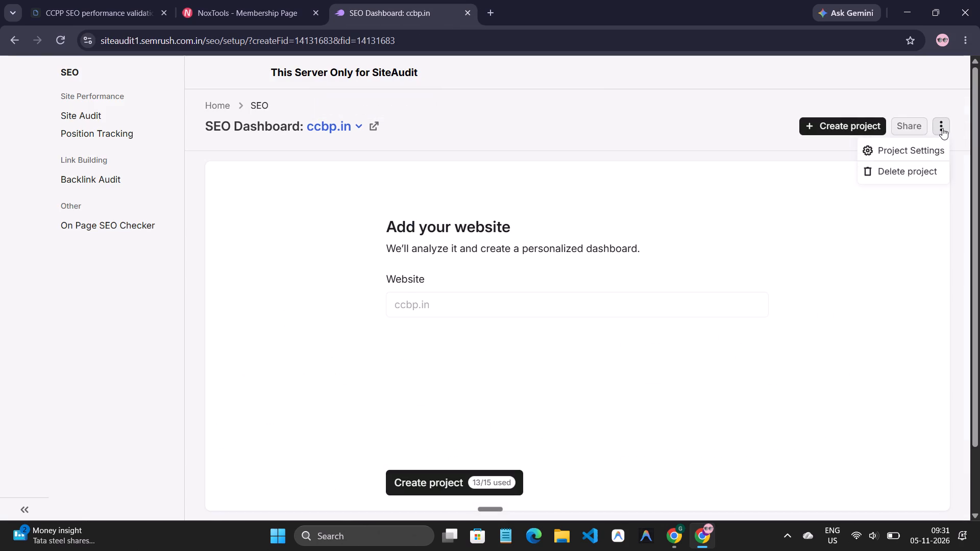
{"action": "left_click", "coordinate": [942, 128]}
{"action": "left_click", "coordinate": [454, 475]}
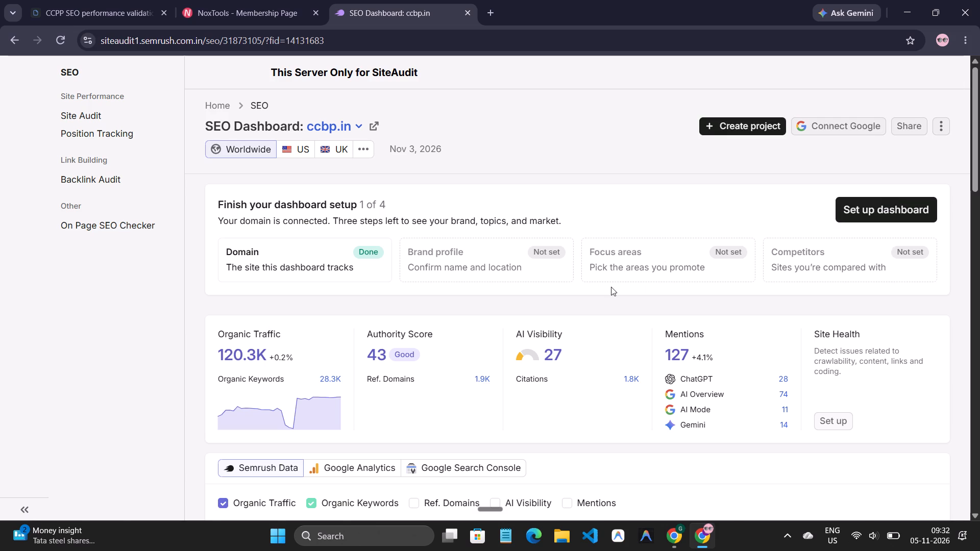
Review the ccbp.in dashboard's key metrics and the Semrush Data trend chart.
{"action": "scroll", "coordinate": [594, 270], "scroll_direction": "down", "scroll_amount": 4}
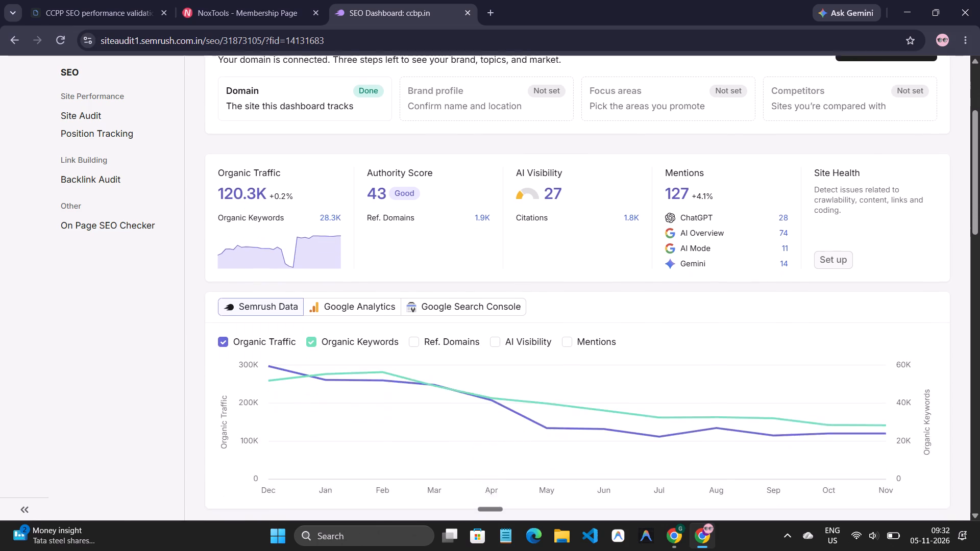
{"action": "scroll", "coordinate": [594, 270], "scroll_direction": "down", "scroll_amount": 2}
{"action": "scroll", "coordinate": [594, 270], "scroll_direction": "up", "scroll_amount": 3}
{"action": "left_click", "coordinate": [380, 277]}
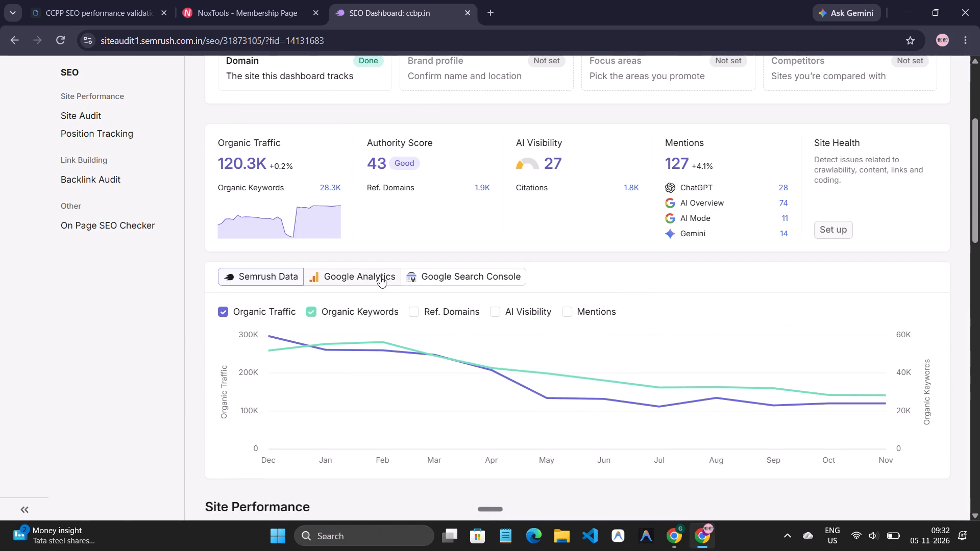
{"action": "left_click", "coordinate": [267, 279]}
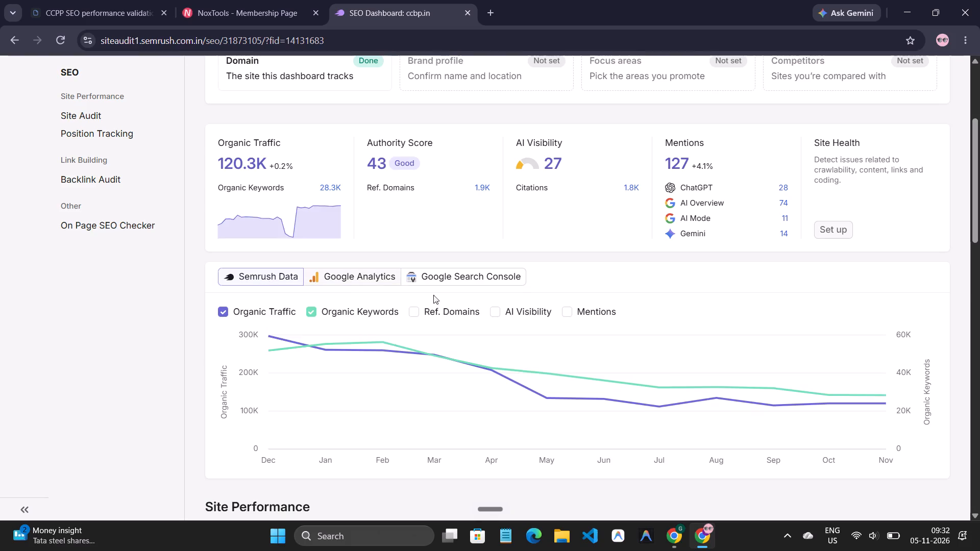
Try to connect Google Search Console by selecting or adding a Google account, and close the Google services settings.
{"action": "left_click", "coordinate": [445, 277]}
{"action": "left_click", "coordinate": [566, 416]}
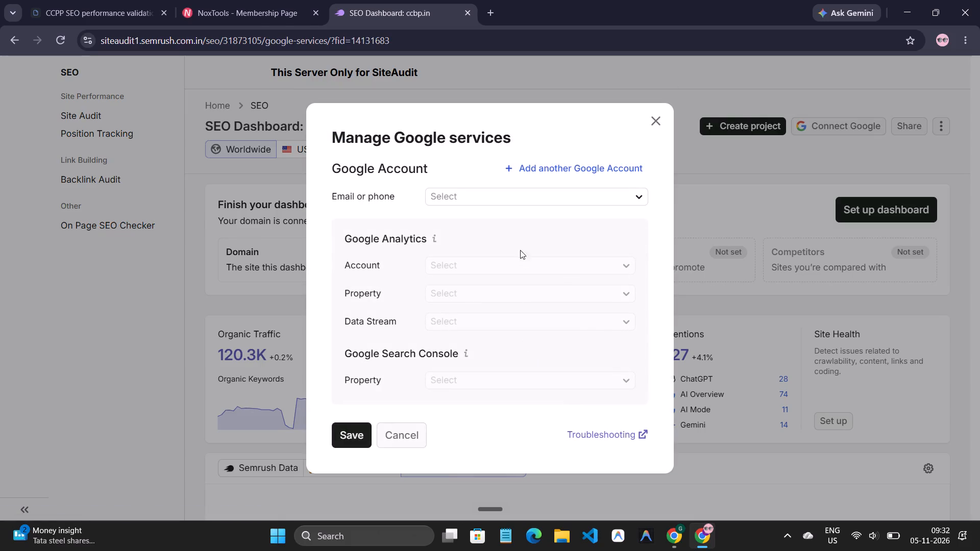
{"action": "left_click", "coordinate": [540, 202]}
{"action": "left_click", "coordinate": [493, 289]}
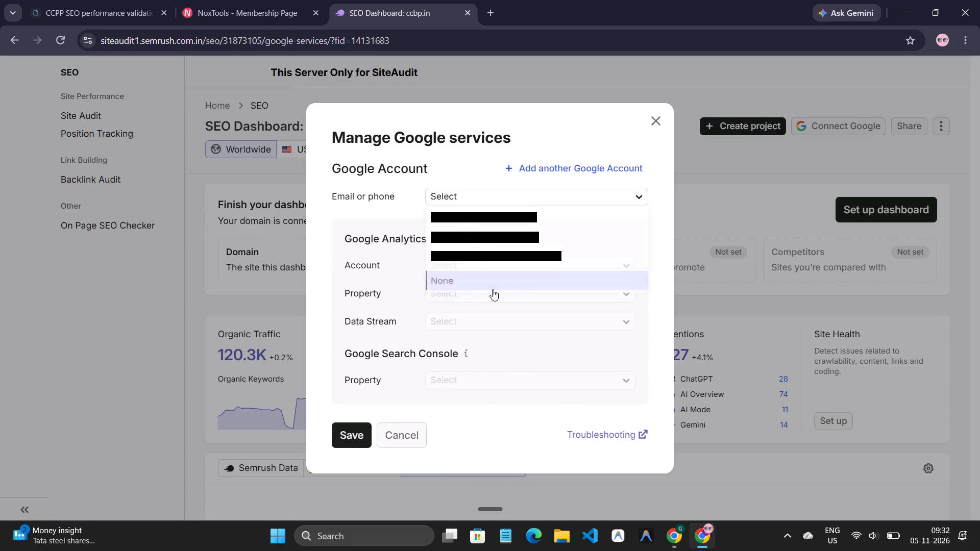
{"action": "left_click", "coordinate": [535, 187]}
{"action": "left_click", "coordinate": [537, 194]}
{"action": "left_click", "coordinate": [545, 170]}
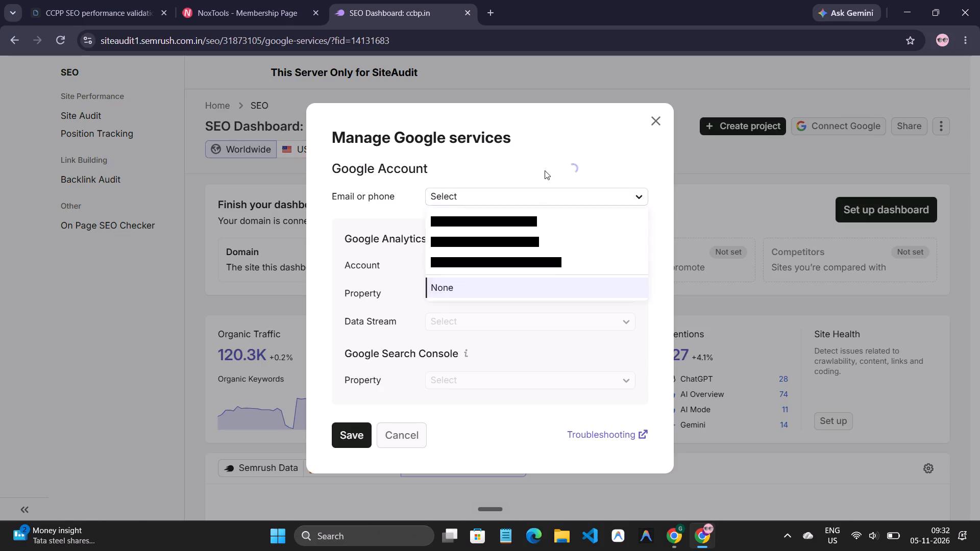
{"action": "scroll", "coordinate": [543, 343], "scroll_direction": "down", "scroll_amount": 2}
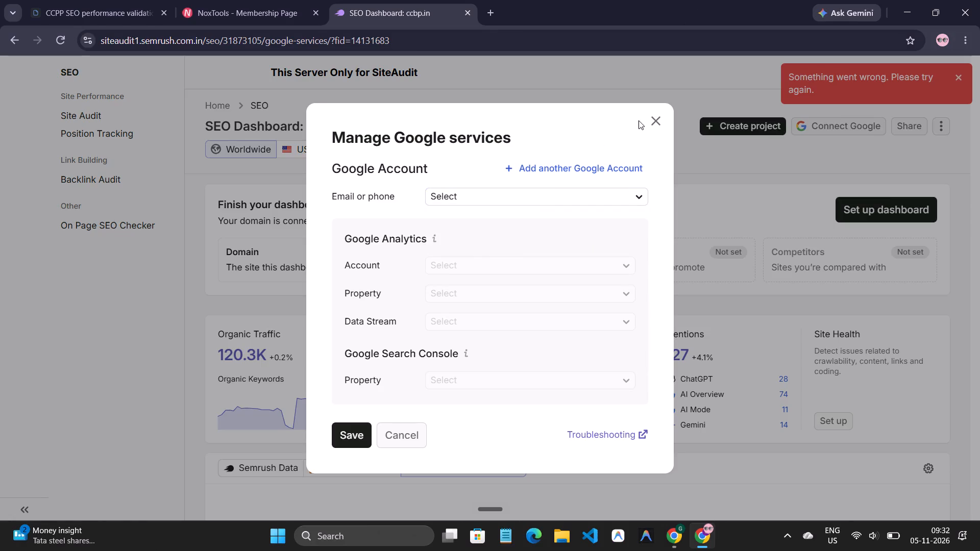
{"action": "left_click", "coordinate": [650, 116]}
Look through the Position Tracking campaign setup for ccbp.in, including its additional search engine choices, and close it without creating a campaign.
{"action": "scroll", "coordinate": [550, 194], "scroll_direction": "up", "scroll_amount": 7}
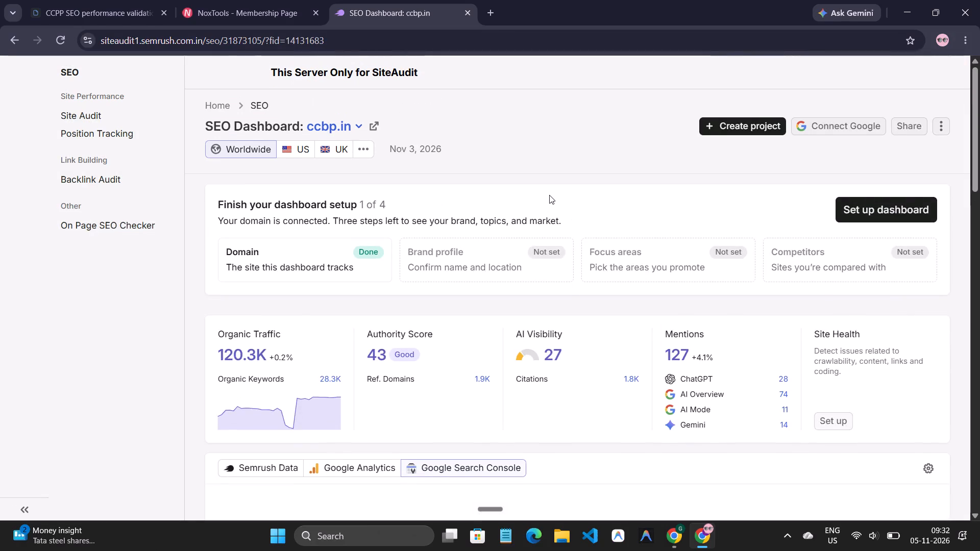
{"action": "scroll", "coordinate": [549, 195], "scroll_direction": "up", "scroll_amount": 1}
{"action": "scroll", "coordinate": [549, 195], "scroll_direction": "down", "scroll_amount": 8}
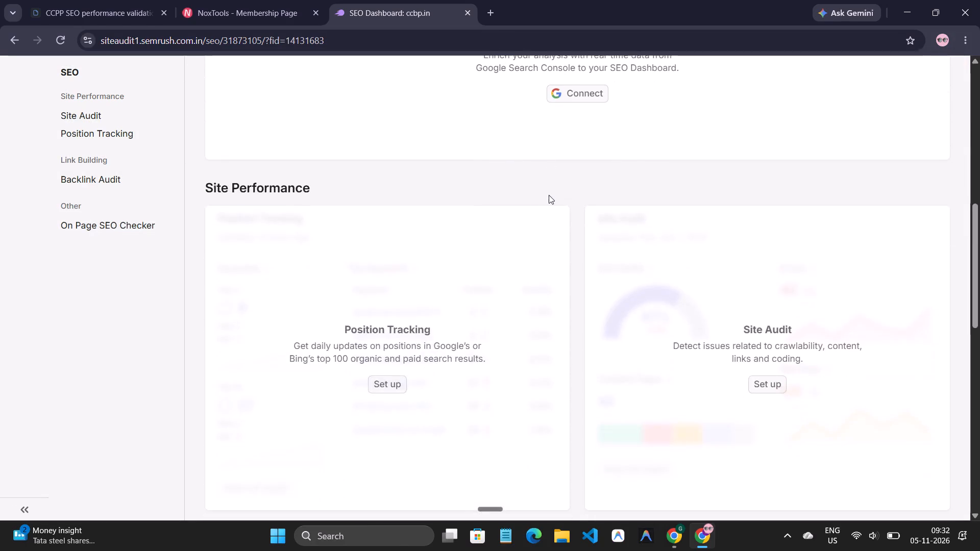
{"action": "triple_click", "coordinate": [549, 195]}
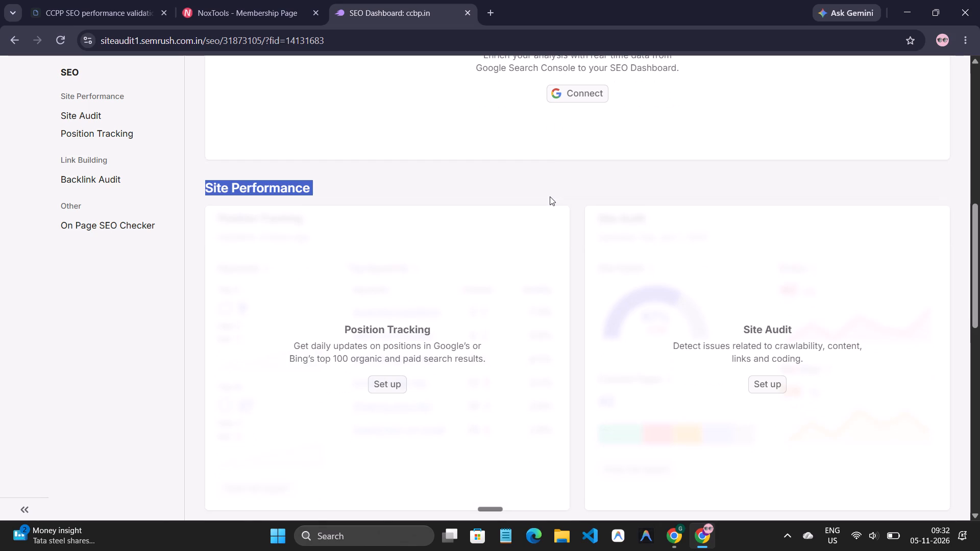
{"action": "left_click", "coordinate": [550, 206]}
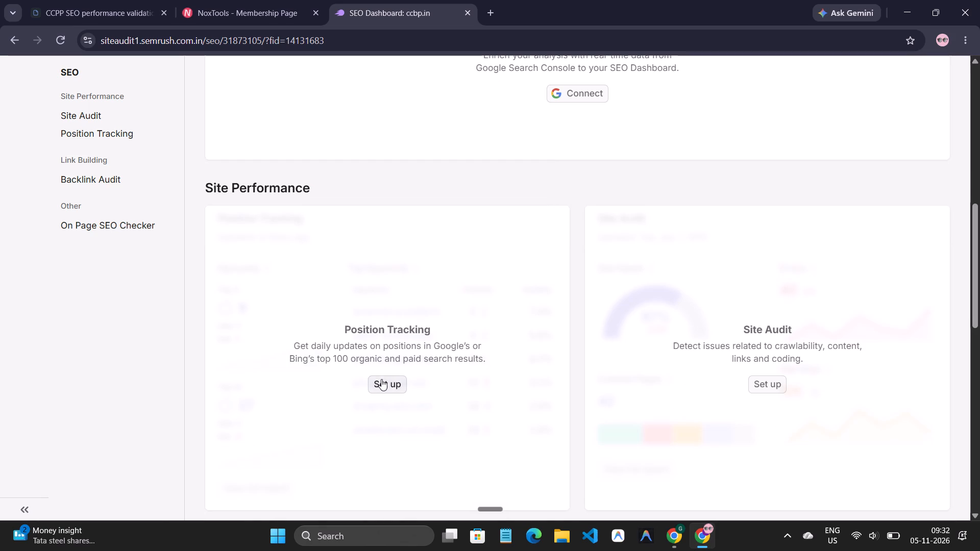
{"action": "left_click", "coordinate": [381, 379]}
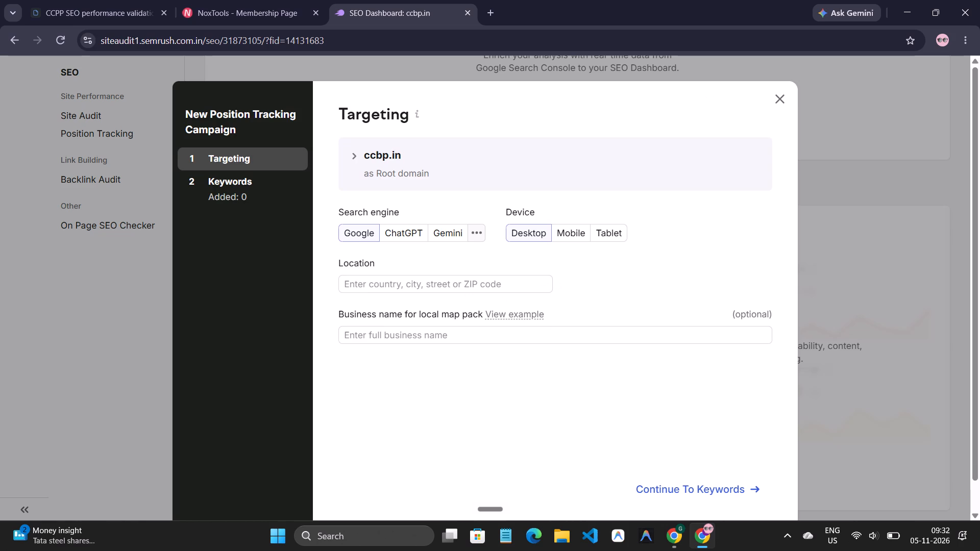
{"action": "scroll", "coordinate": [449, 313], "scroll_direction": "down", "scroll_amount": 2}
{"action": "scroll", "coordinate": [488, 328], "scroll_direction": "up", "scroll_amount": 1}
{"action": "left_click", "coordinate": [474, 233]}
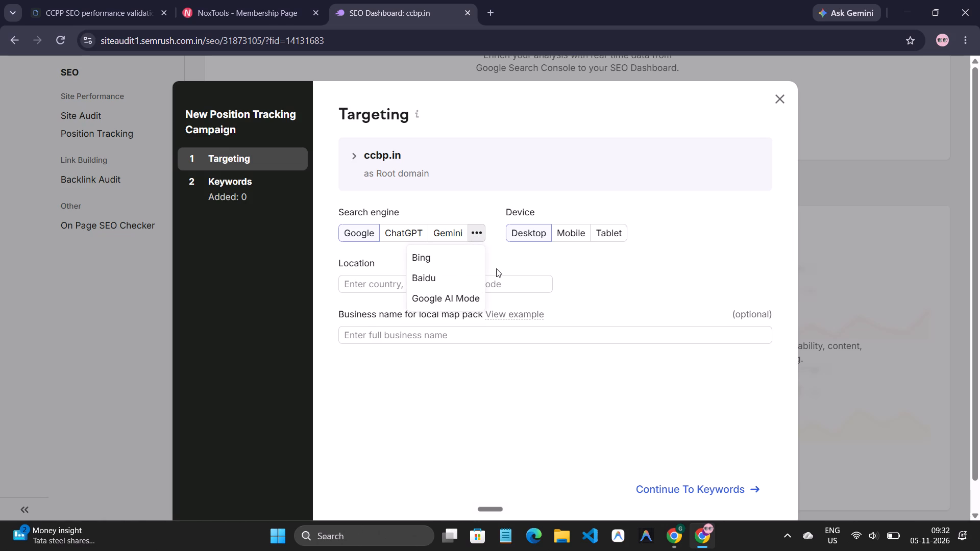
{"action": "left_click", "coordinate": [499, 265]}
{"action": "scroll", "coordinate": [481, 272], "scroll_direction": "down", "scroll_amount": 1}
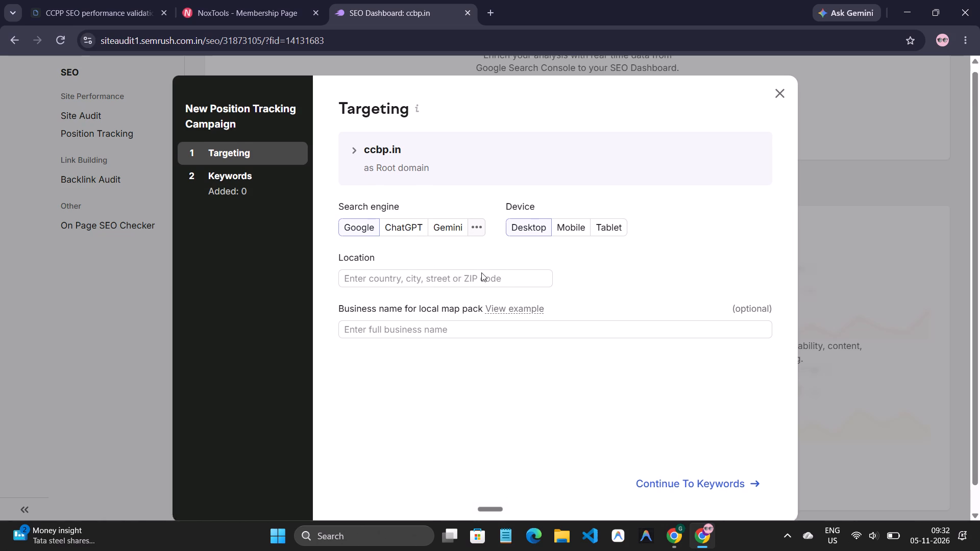
{"action": "left_click", "coordinate": [786, 76]}
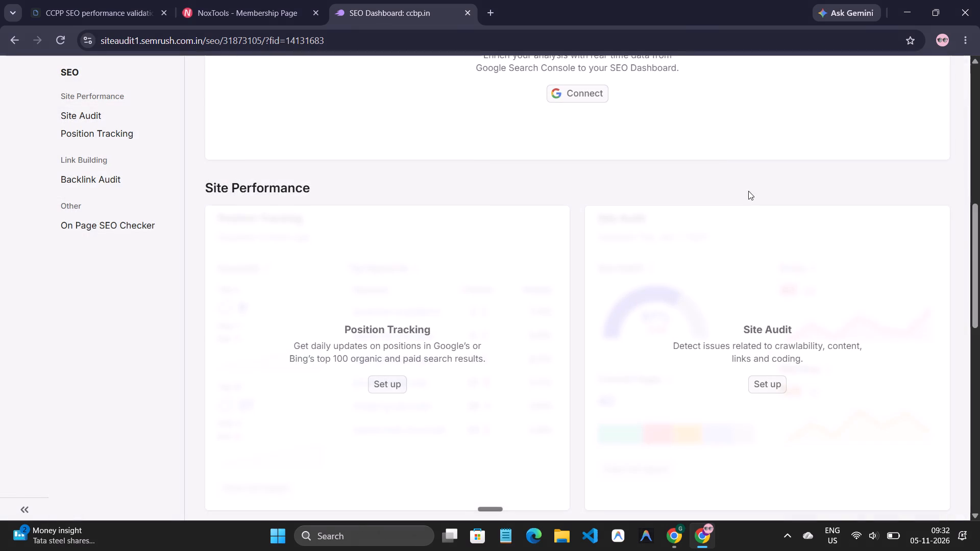
Switch the performance chart back to Semrush Data and review the dashboard metrics, traffic trend and Site Performance section.
{"action": "scroll", "coordinate": [666, 315], "scroll_direction": "up", "scroll_amount": 5}
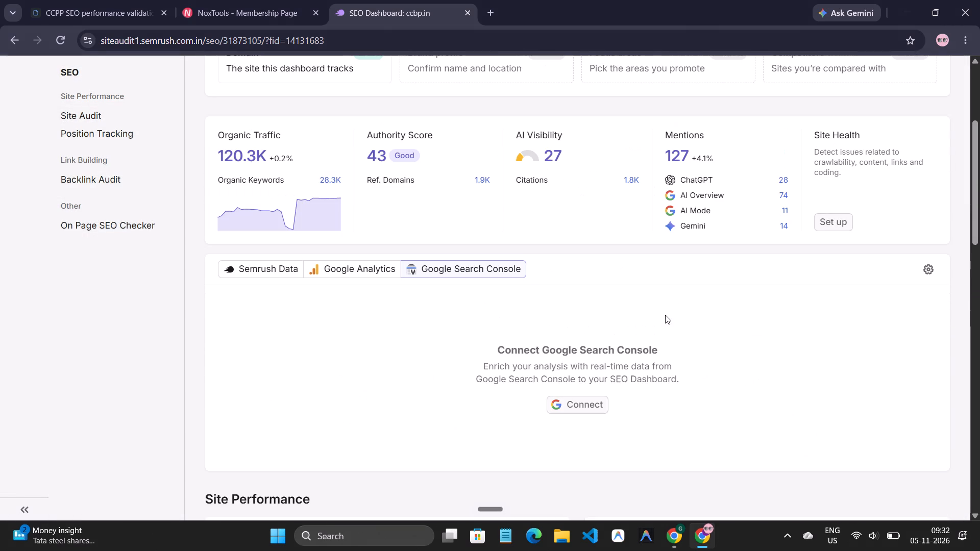
{"action": "scroll", "coordinate": [665, 315], "scroll_direction": "up", "scroll_amount": 2}
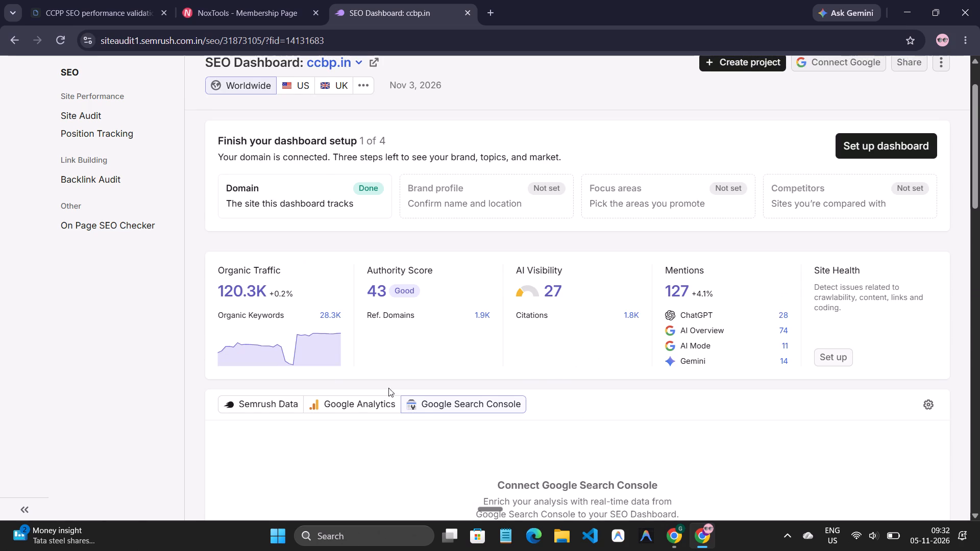
{"action": "left_click", "coordinate": [249, 409]}
{"action": "scroll", "coordinate": [411, 315], "scroll_direction": "down", "scroll_amount": 1}
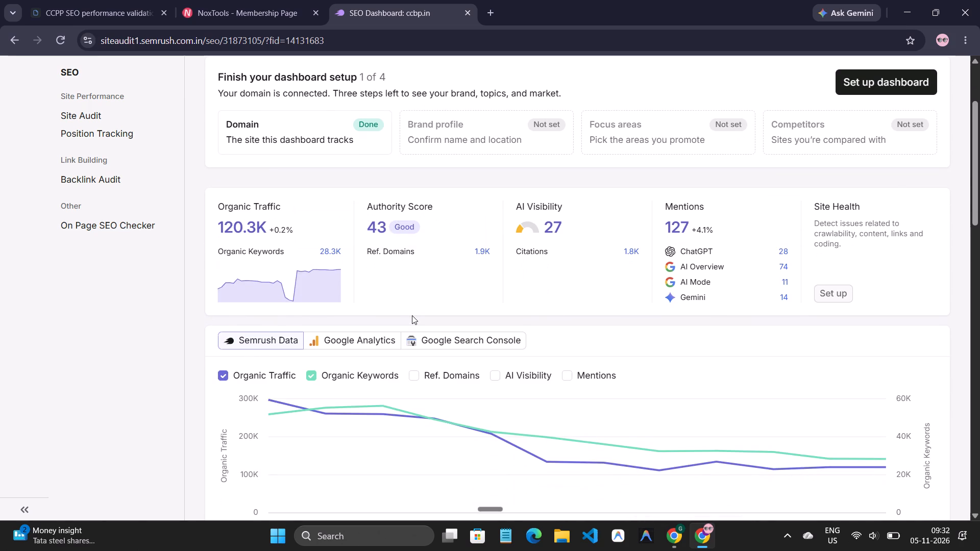
{"action": "scroll", "coordinate": [412, 315], "scroll_direction": "down", "scroll_amount": 2}
{"action": "scroll", "coordinate": [412, 315], "scroll_direction": "up", "scroll_amount": 3}
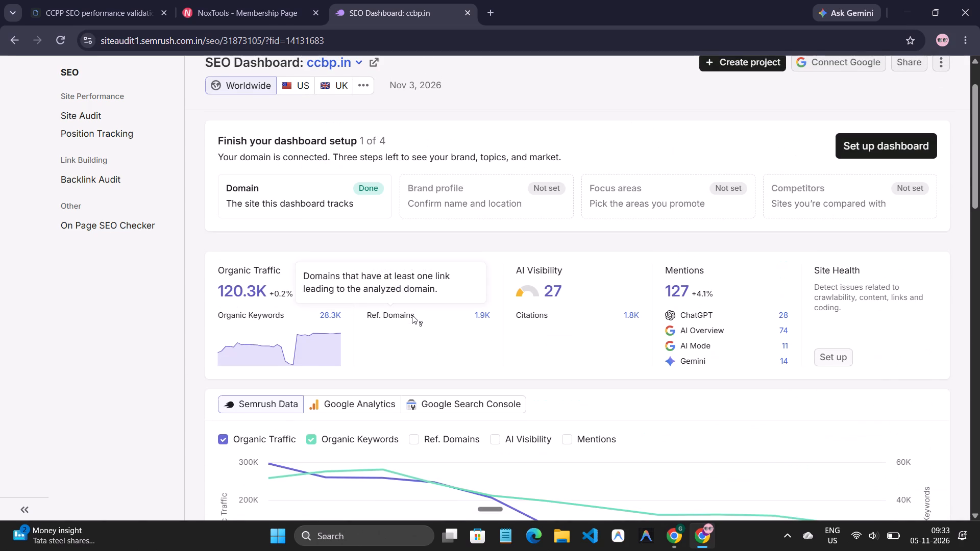
{"action": "scroll", "coordinate": [412, 315], "scroll_direction": "down", "scroll_amount": 8}
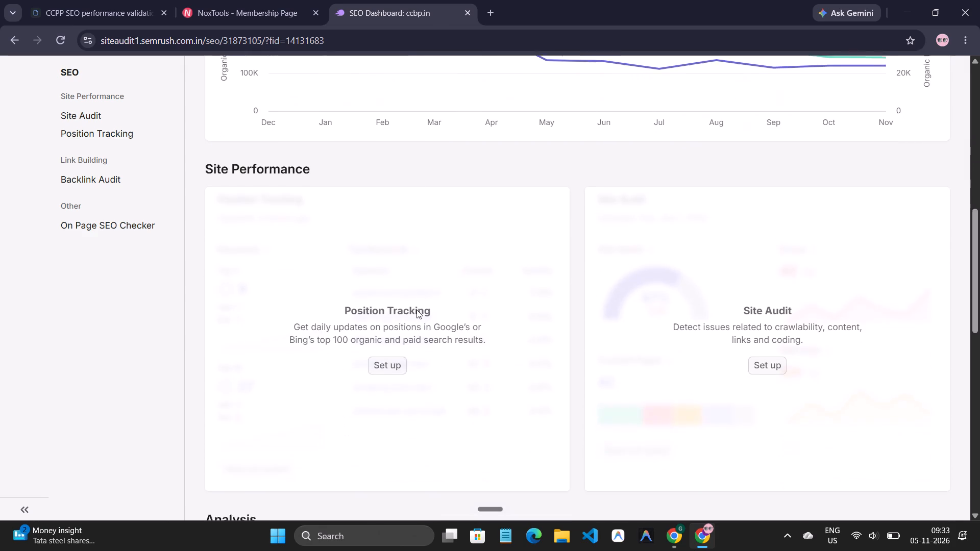
{"action": "left_click", "coordinate": [761, 323]}
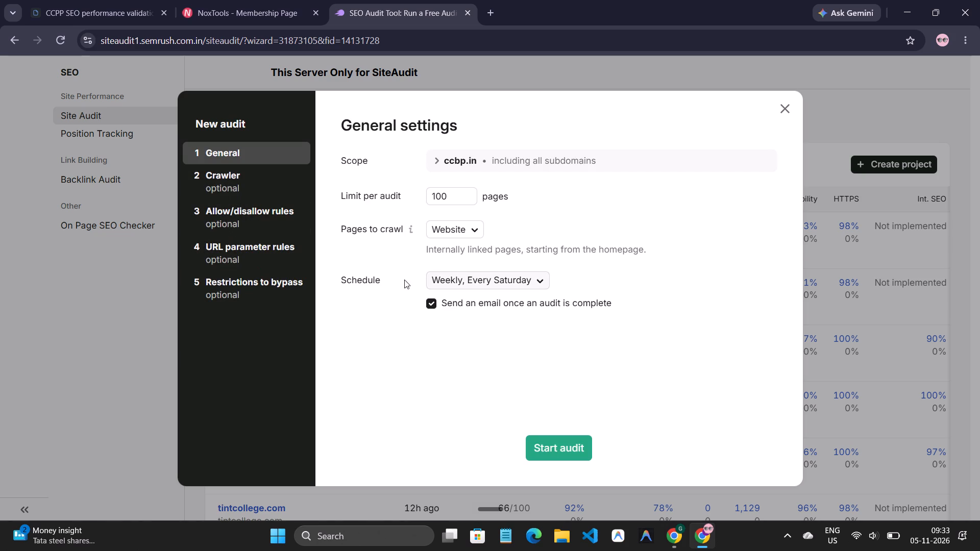
{"action": "left_click", "coordinate": [204, 179]}
{"action": "left_click", "coordinate": [218, 216]}
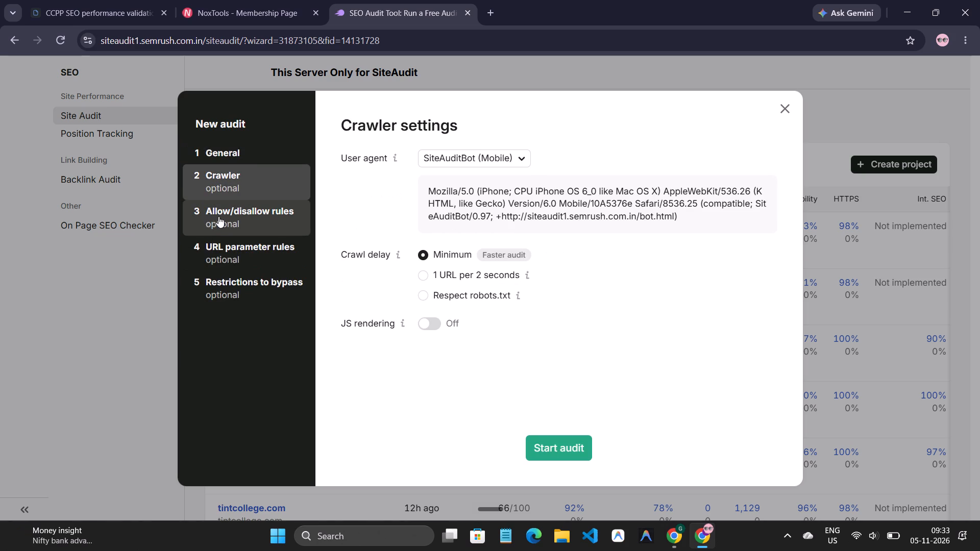
{"action": "left_click", "coordinate": [243, 250]}
{"action": "left_click", "coordinate": [244, 298]}
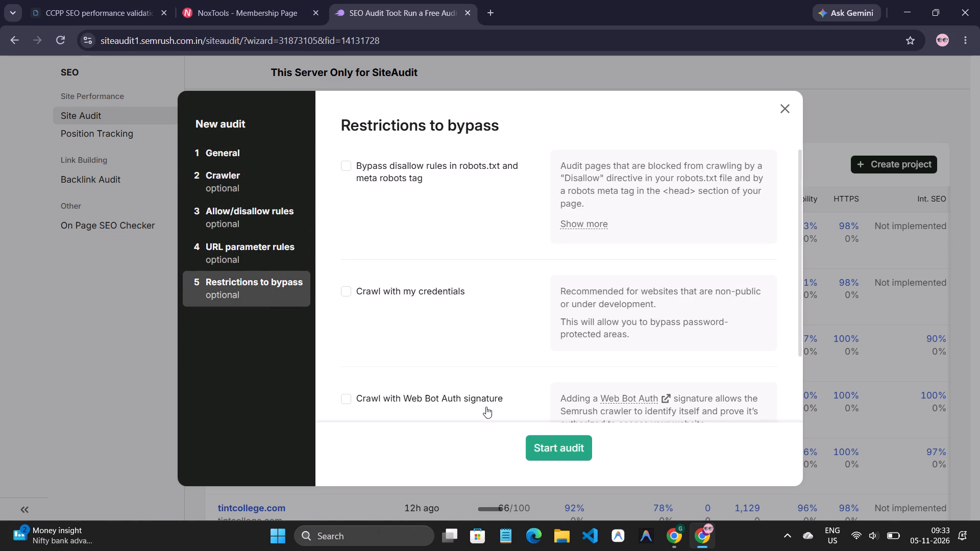
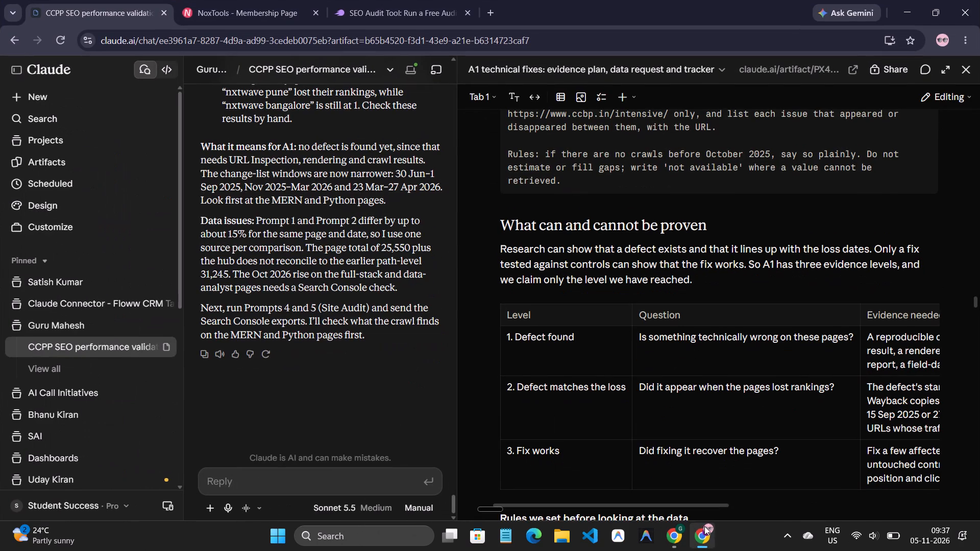
{"action": "left_click", "coordinate": [420, 0]}
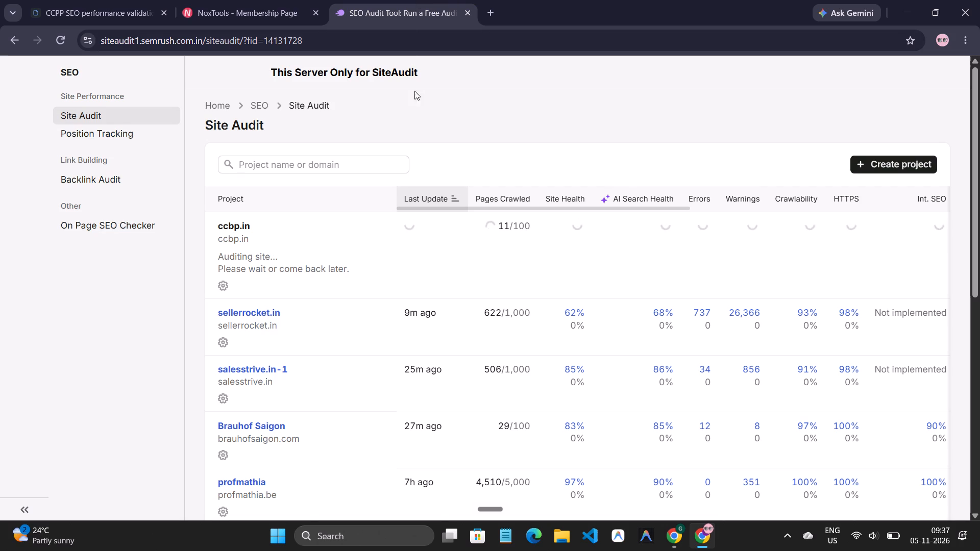
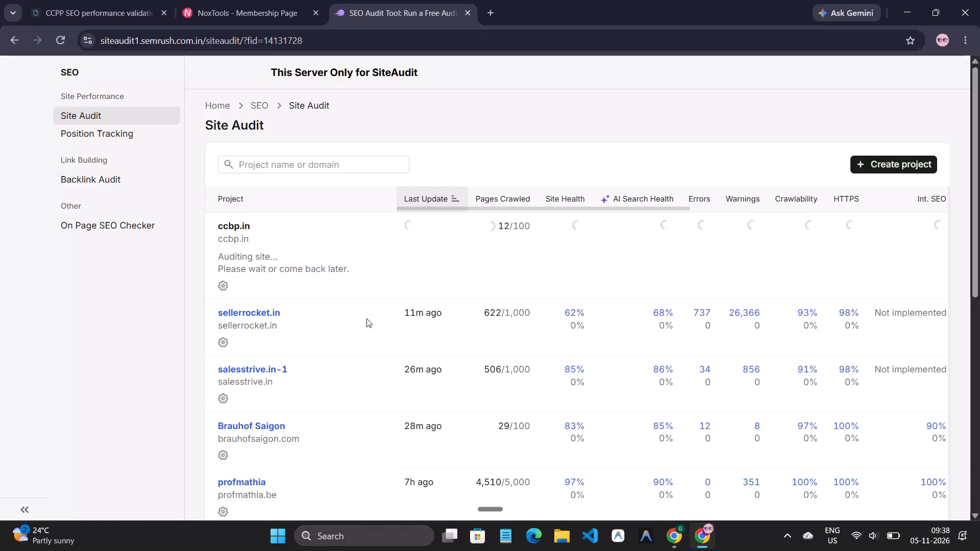
Examine the Site Audit project list across its metric columns through Site Performance, Internal Linking, Markups and Core Web Vitals.
{"action": "scroll", "coordinate": [400, 374], "scroll_direction": "down", "scroll_amount": 1}
{"action": "scroll", "coordinate": [416, 389], "scroll_direction": "up", "scroll_amount": 2}
{"action": "scroll", "coordinate": [416, 389], "scroll_direction": "down", "scroll_amount": 6}
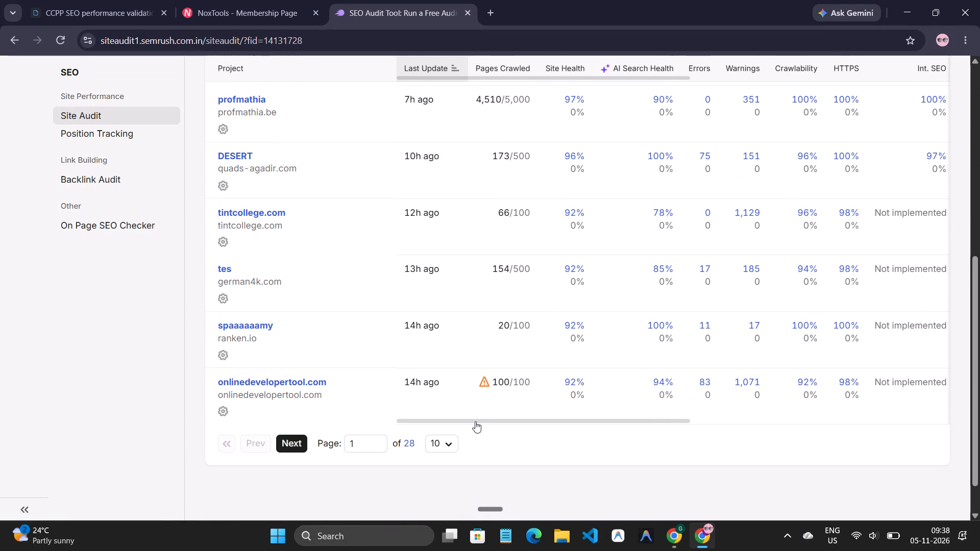
{"action": "left_click_drag", "start_coordinate": [476, 420], "coordinate": [744, 427]}
{"action": "scroll", "coordinate": [715, 409], "scroll_direction": "up", "scroll_amount": 3}
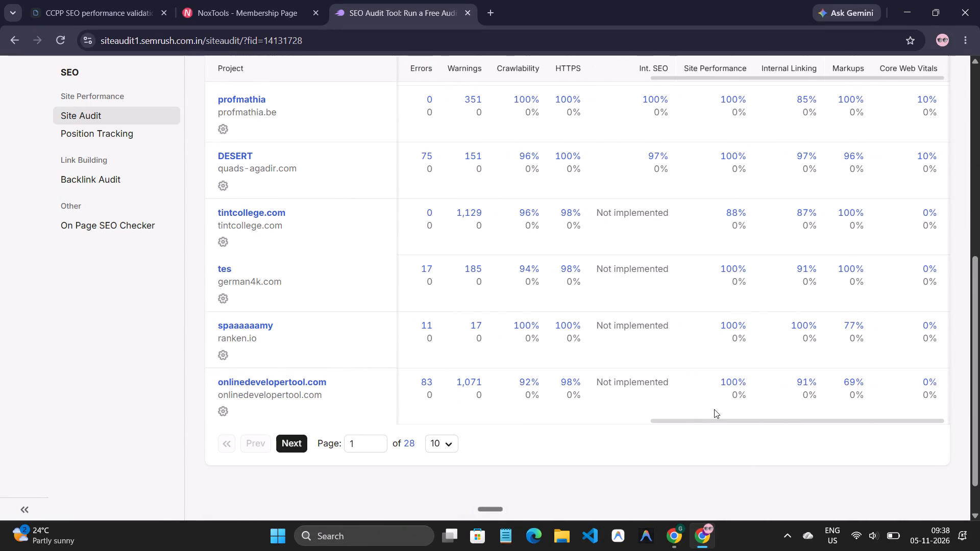
{"action": "scroll", "coordinate": [623, 338], "scroll_direction": "up", "scroll_amount": 2}
{"action": "scroll", "coordinate": [623, 338], "scroll_direction": "down", "scroll_amount": 1}
{"action": "scroll", "coordinate": [623, 338], "scroll_direction": "up", "scroll_amount": 1}
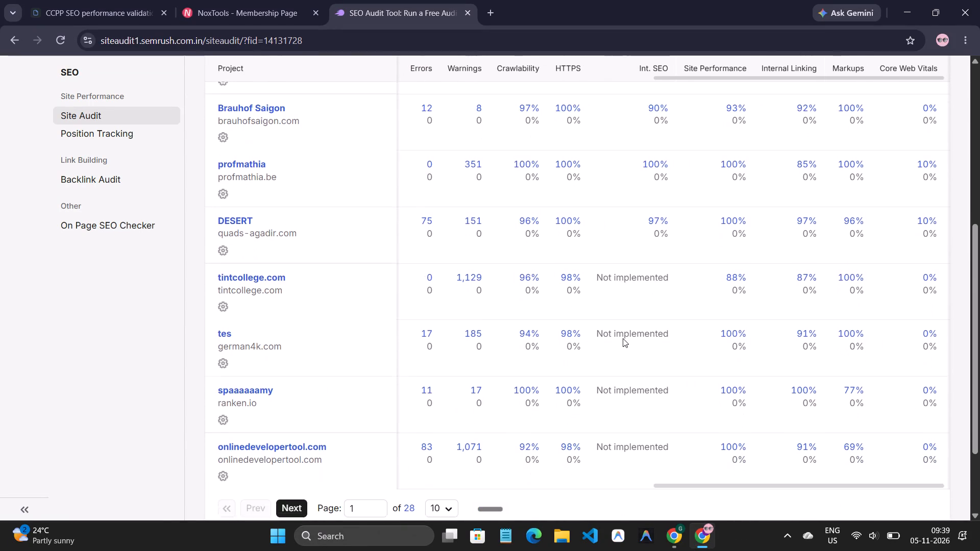
{"action": "scroll", "coordinate": [623, 338], "scroll_direction": "up", "scroll_amount": 1}
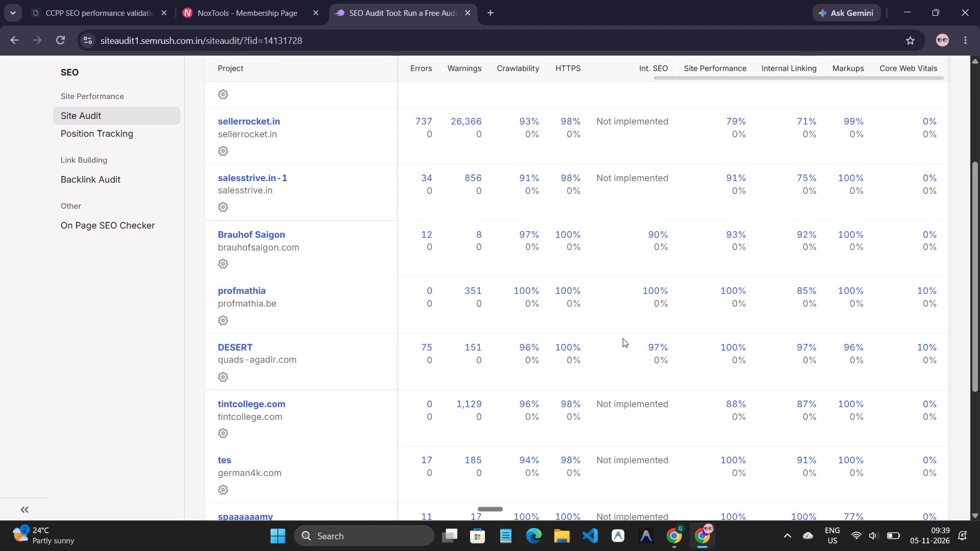
{"action": "scroll", "coordinate": [623, 338], "scroll_direction": "up", "scroll_amount": 2}
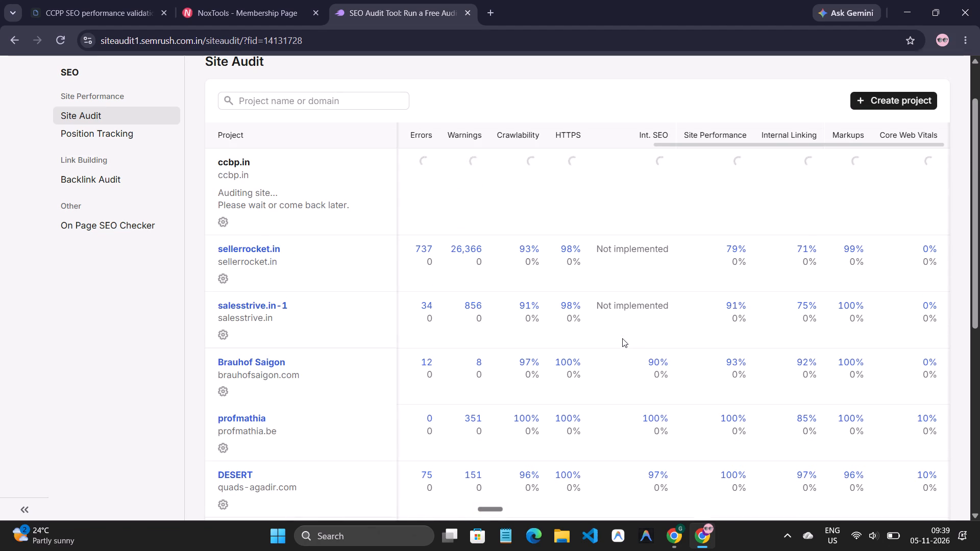
{"action": "scroll", "coordinate": [622, 338], "scroll_direction": "down", "scroll_amount": 1}
{"action": "scroll", "coordinate": [622, 338], "scroll_direction": "up", "scroll_amount": 1}
{"action": "scroll", "coordinate": [675, 406], "scroll_direction": "down", "scroll_amount": 1}
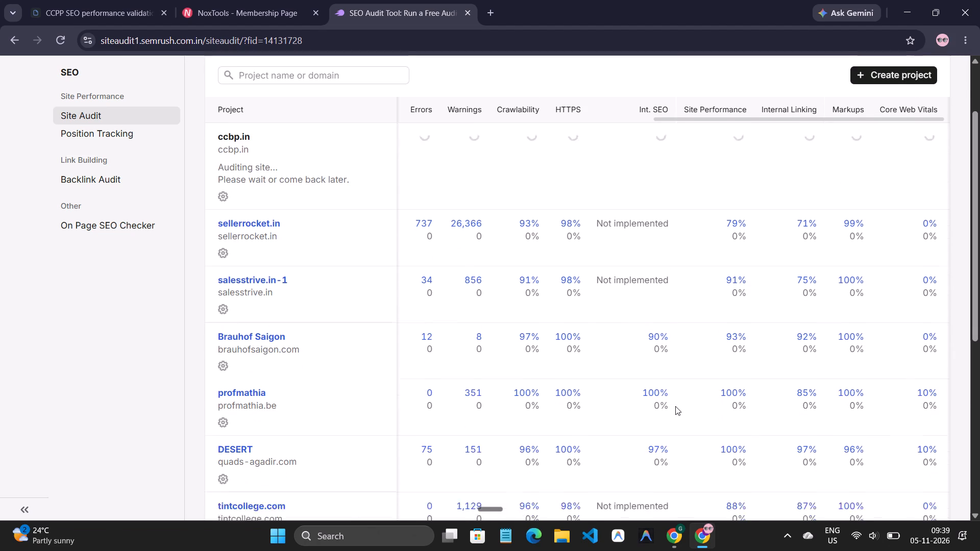
{"action": "scroll", "coordinate": [675, 406], "scroll_direction": "down", "scroll_amount": 1}
{"action": "scroll", "coordinate": [679, 455], "scroll_direction": "down", "scroll_amount": 2}
{"action": "left_click_drag", "start_coordinate": [705, 484], "coordinate": [716, 484]}
{"action": "left_click_drag", "start_coordinate": [718, 484], "coordinate": [745, 487]}
{"action": "scroll", "coordinate": [612, 386], "scroll_direction": "up", "scroll_amount": 4}
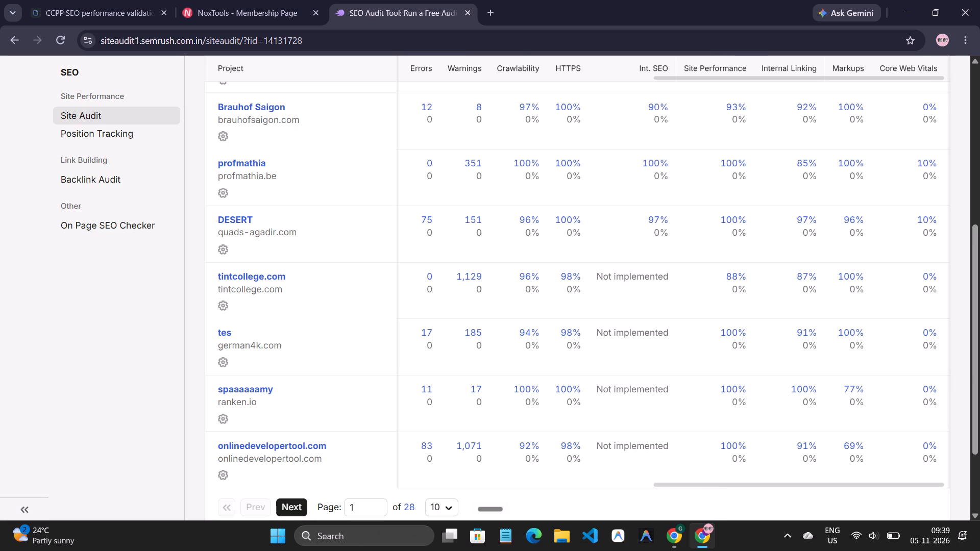
{"action": "scroll", "coordinate": [611, 386], "scroll_direction": "up", "scroll_amount": 1}
{"action": "scroll", "coordinate": [649, 330], "scroll_direction": "up", "scroll_amount": 4}
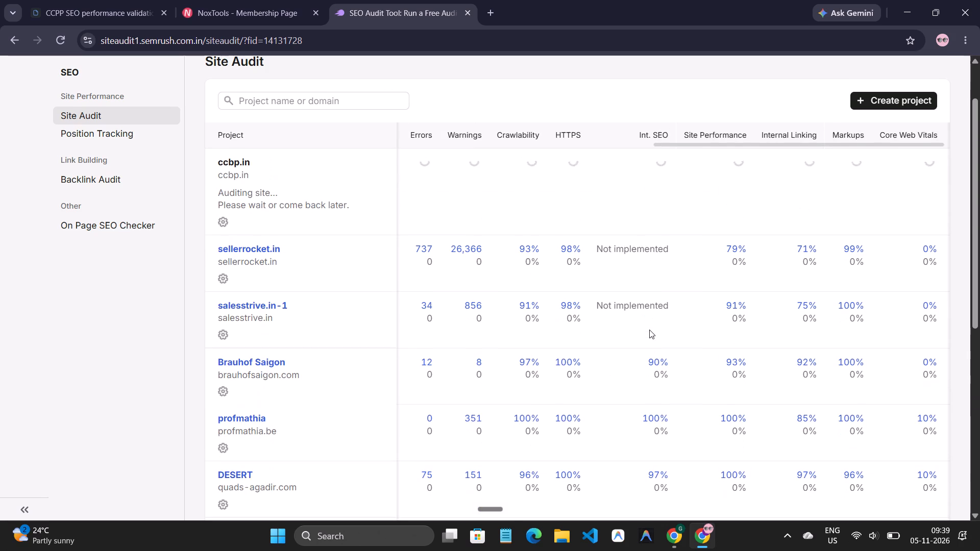
{"action": "scroll", "coordinate": [649, 330], "scroll_direction": "down", "scroll_amount": 1}
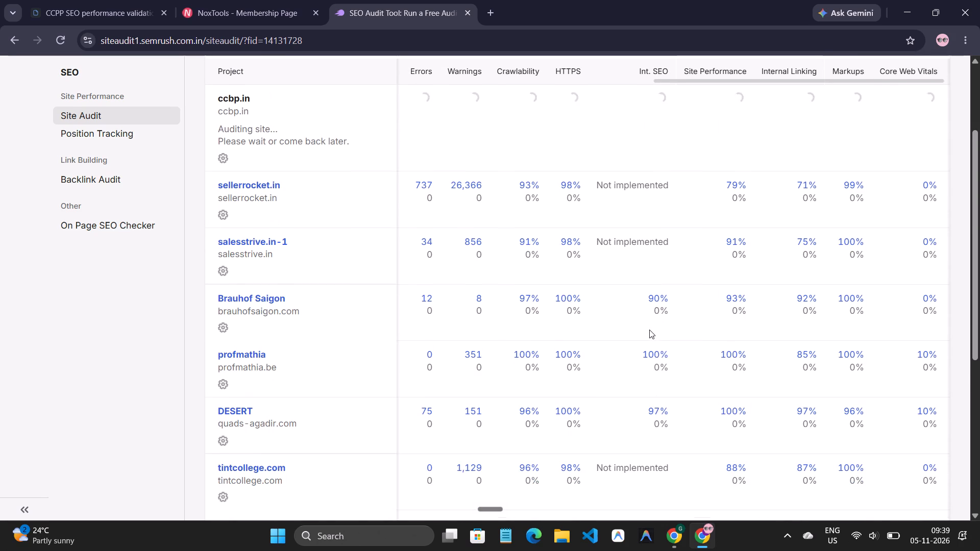
{"action": "scroll", "coordinate": [649, 330], "scroll_direction": "down", "scroll_amount": 1}
{"action": "scroll", "coordinate": [649, 330], "scroll_direction": "up", "scroll_amount": 2}
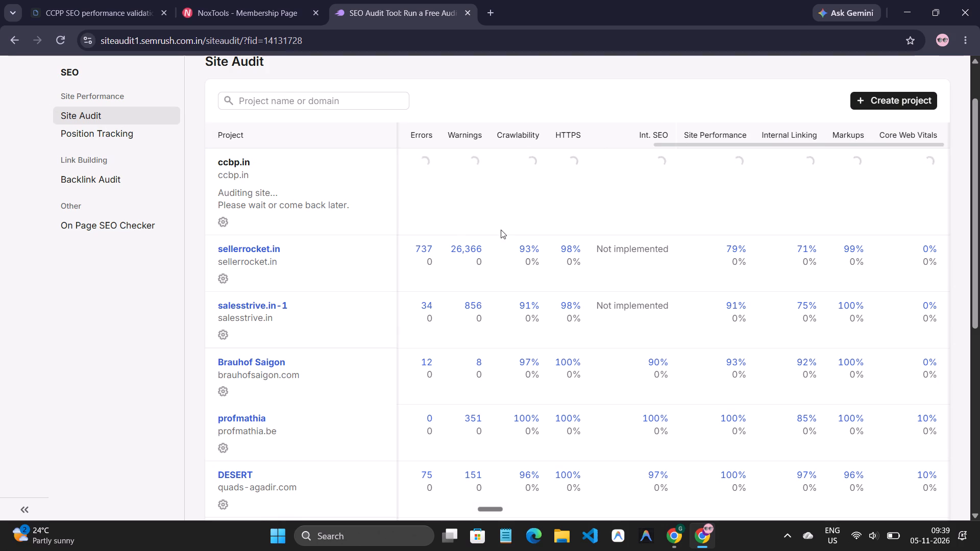
{"action": "scroll", "coordinate": [436, 211], "scroll_direction": "up", "scroll_amount": 3}
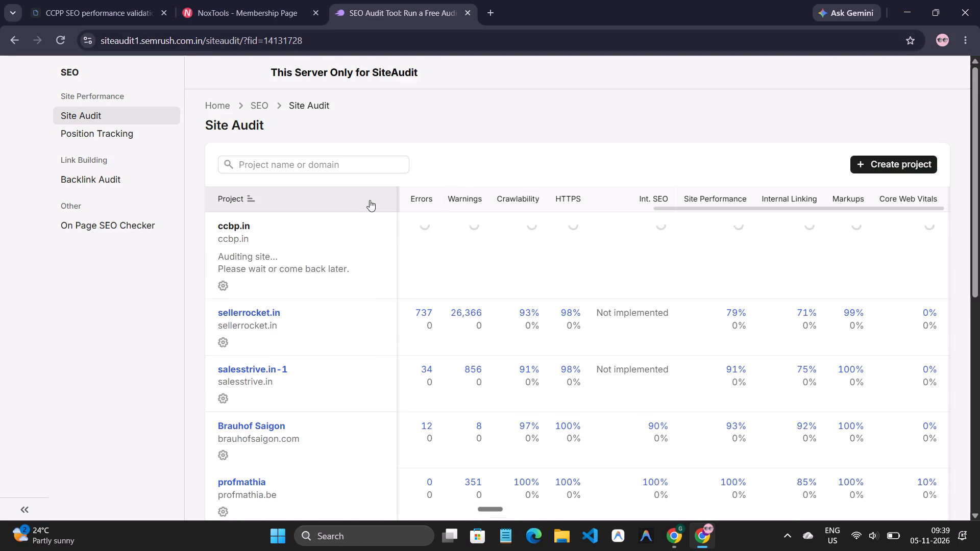
{"action": "scroll", "coordinate": [361, 239], "scroll_direction": "down", "scroll_amount": 2}
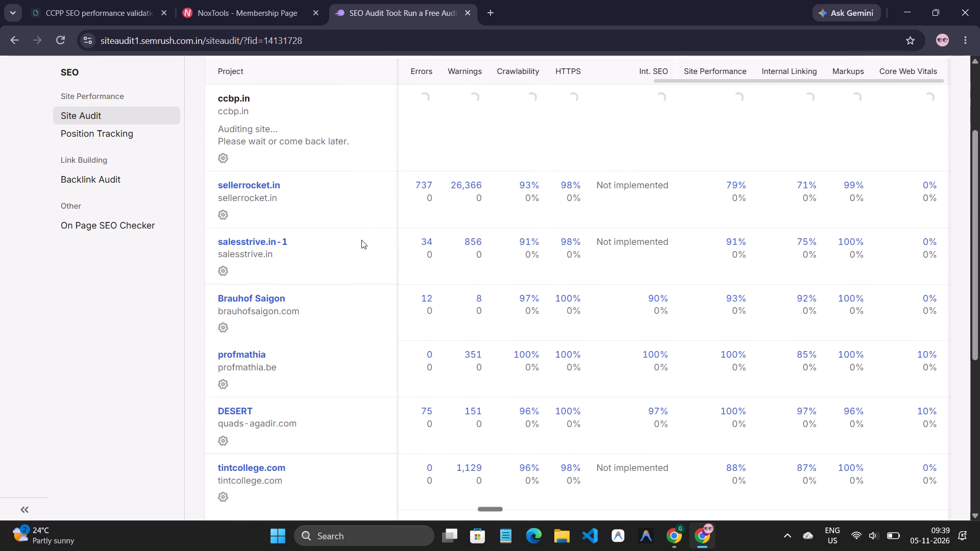
{"action": "scroll", "coordinate": [533, 488], "scroll_direction": "up", "scroll_amount": 3}
{"action": "scroll", "coordinate": [533, 488], "scroll_direction": "down", "scroll_amount": 5}
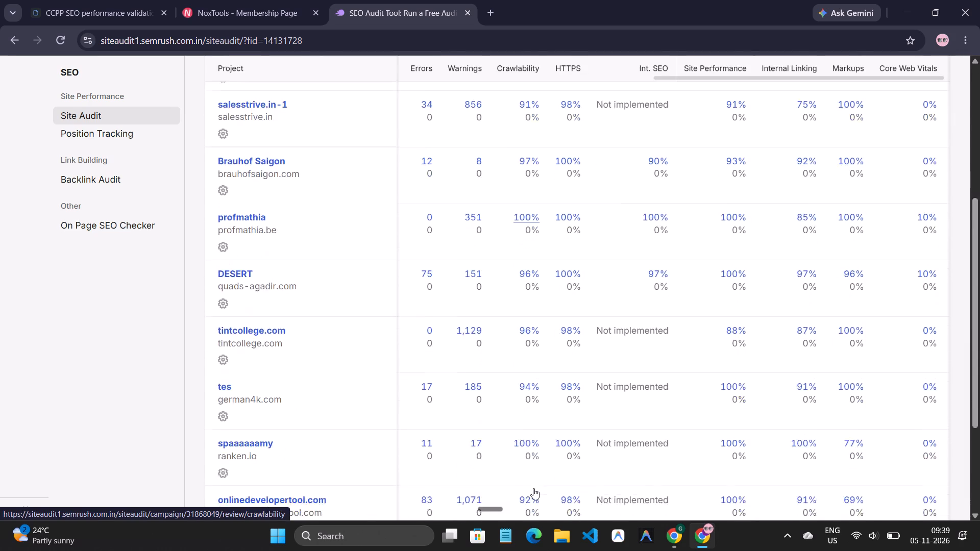
{"action": "scroll", "coordinate": [533, 488], "scroll_direction": "down", "scroll_amount": 2}
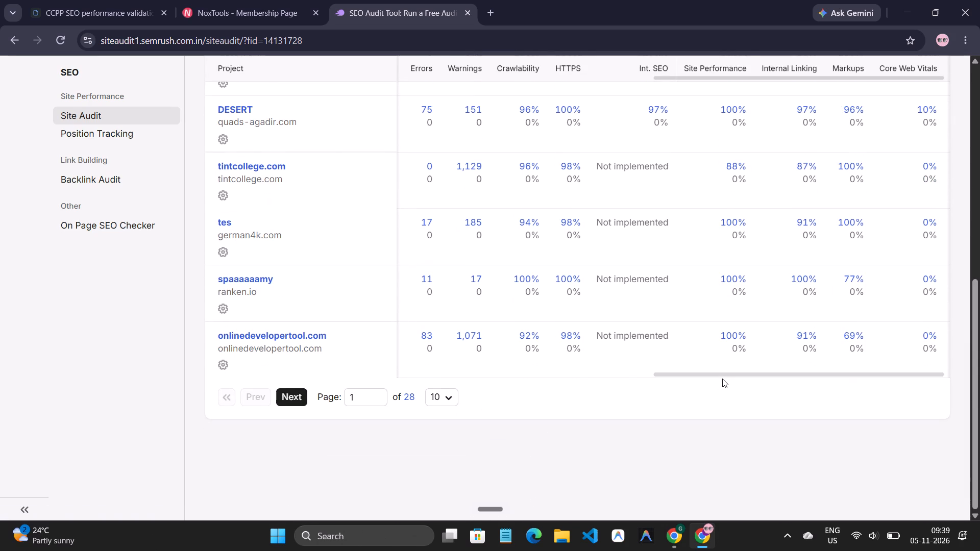
Bring the Pages Crawled column back into view and check the crawl progress of the ccbp.in audit.
{"action": "left_click_drag", "start_coordinate": [722, 375], "coordinate": [670, 377]}
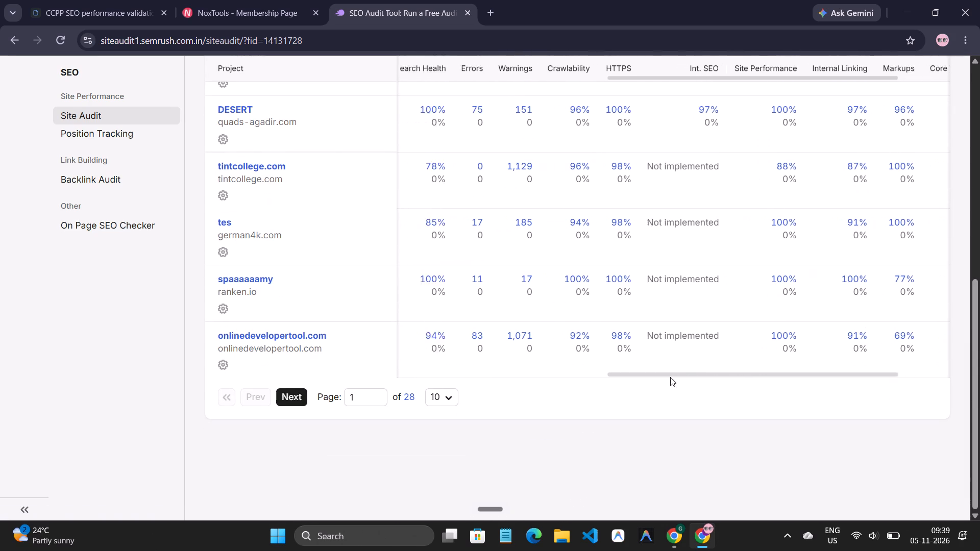
{"action": "left_click_drag", "start_coordinate": [670, 377], "coordinate": [398, 350]}
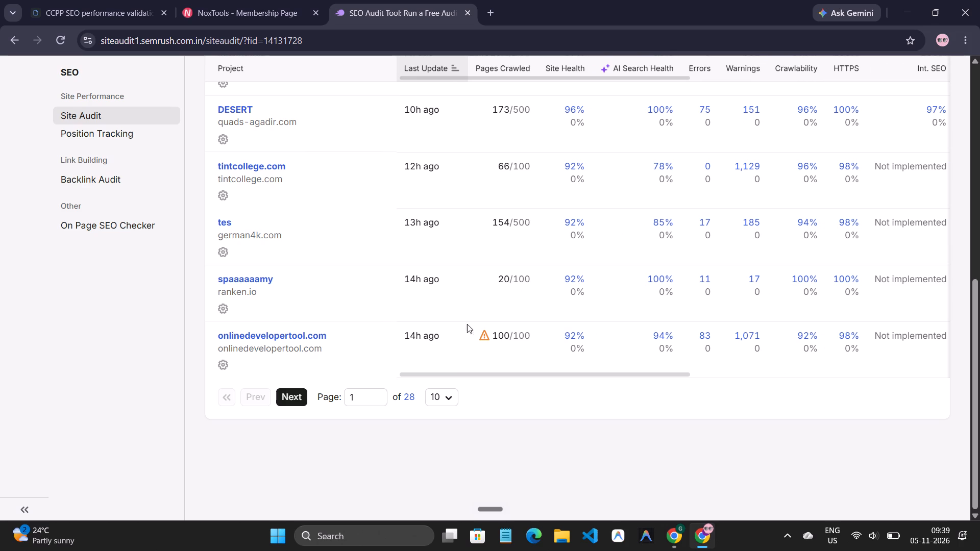
{"action": "scroll", "coordinate": [469, 323], "scroll_direction": "up", "scroll_amount": 7}
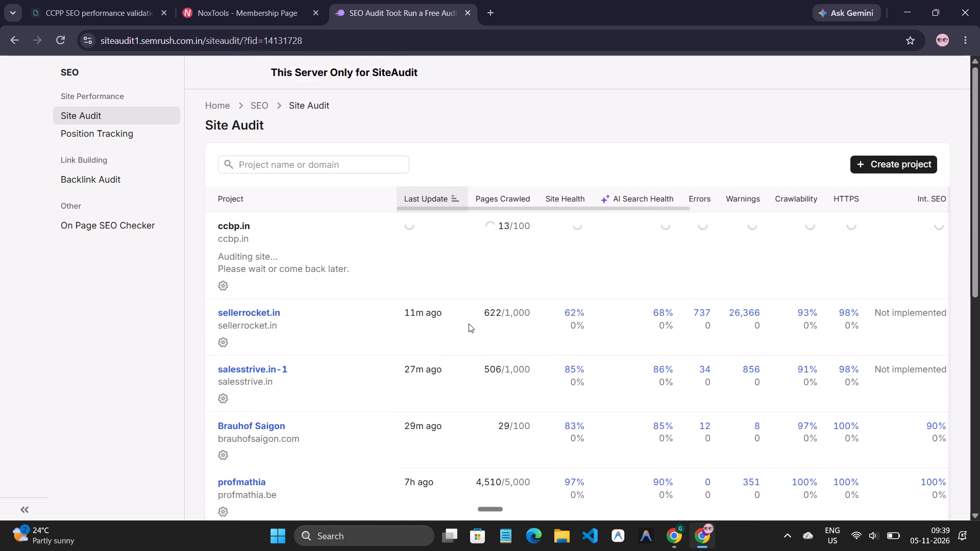
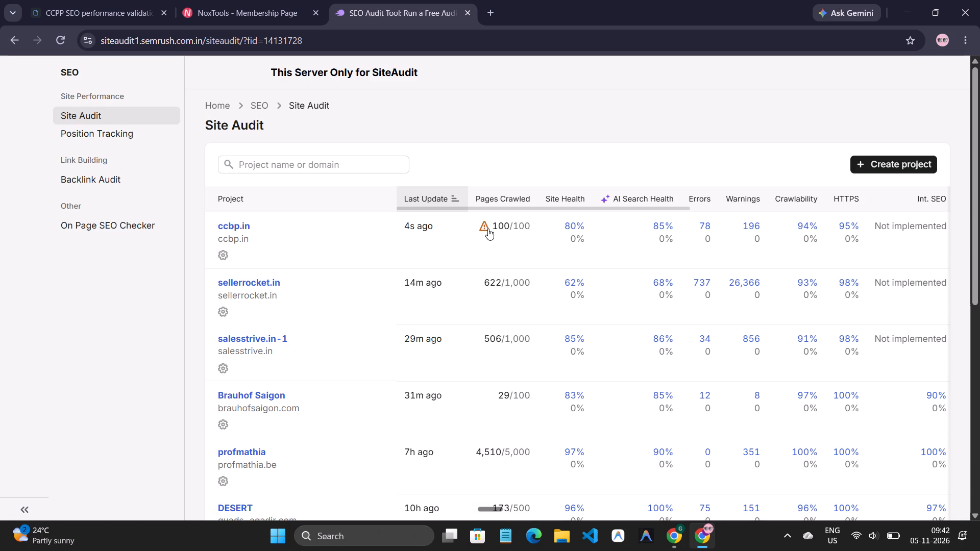
{"action": "left_click", "coordinate": [488, 229]}
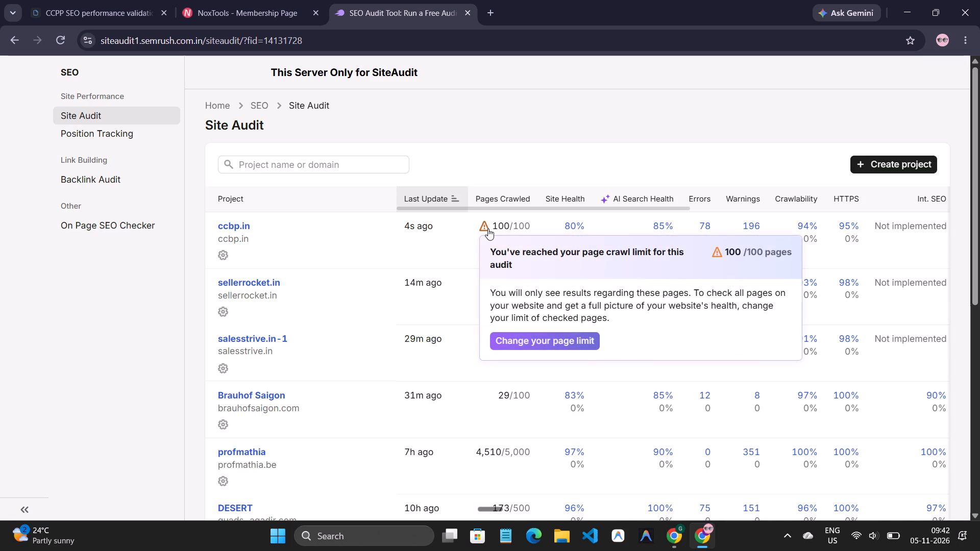
{"action": "left_click", "coordinate": [470, 243]}
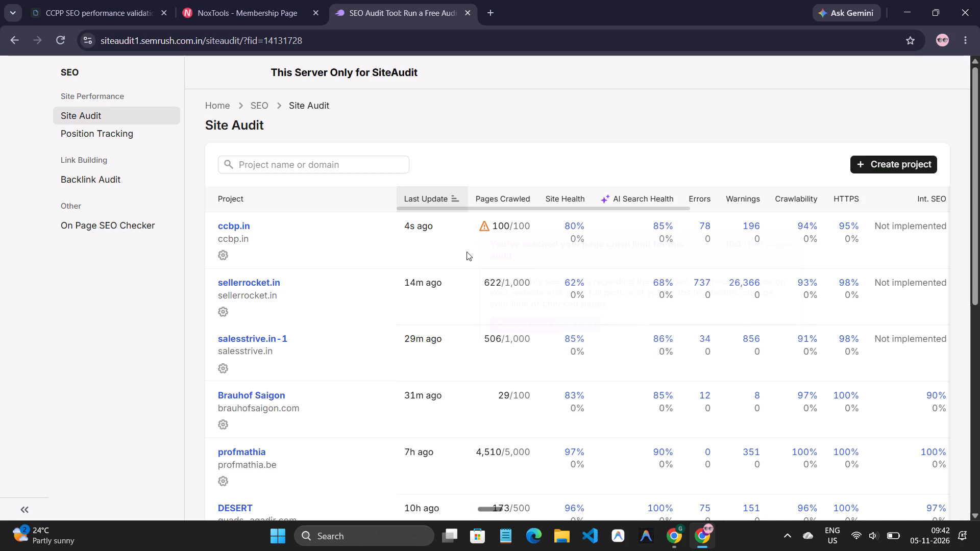
{"action": "left_click_drag", "start_coordinate": [484, 207], "coordinate": [501, 208]}
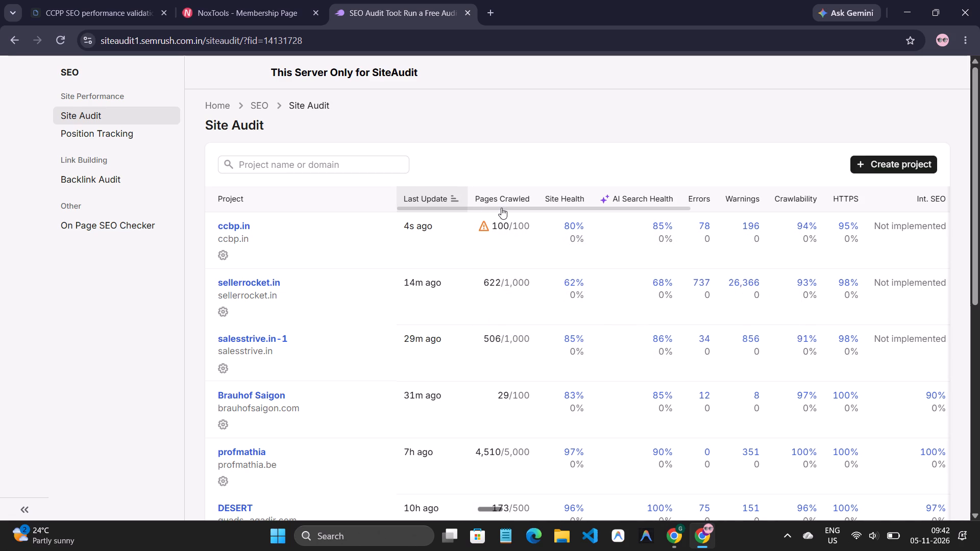
{"action": "left_click_drag", "start_coordinate": [501, 208], "coordinate": [487, 201]}
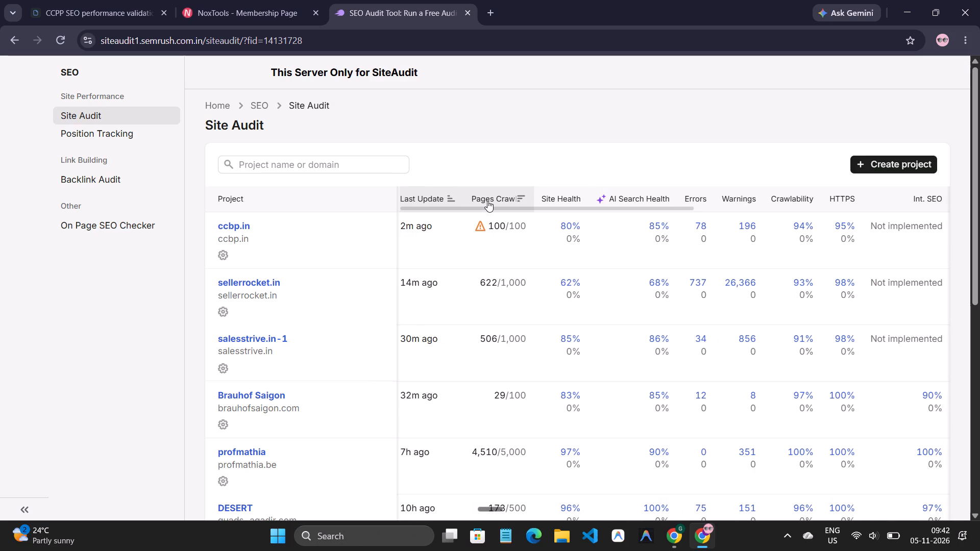
{"action": "left_click_drag", "start_coordinate": [487, 201], "coordinate": [489, 202]}
{"action": "left_click_drag", "start_coordinate": [491, 203], "coordinate": [494, 204]}
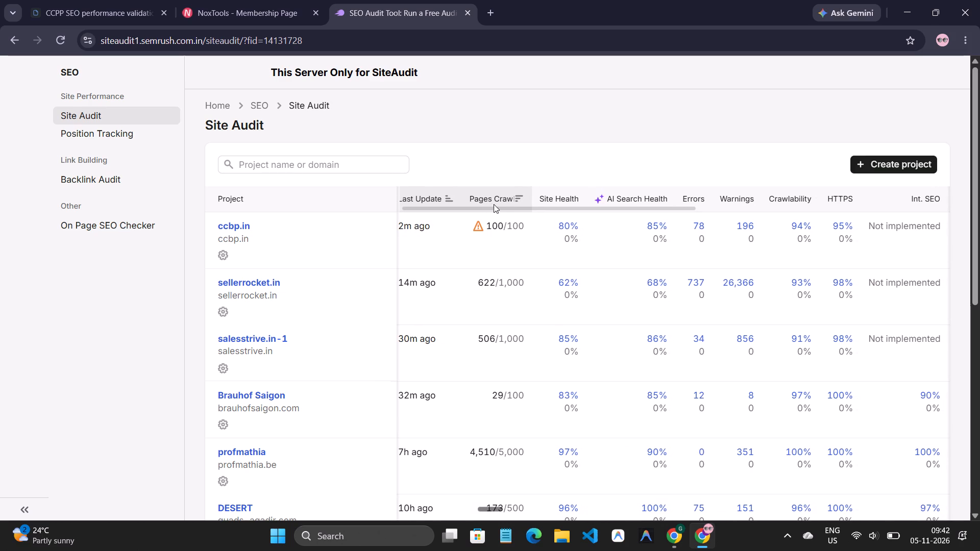
{"action": "left_click_drag", "start_coordinate": [494, 204], "coordinate": [496, 205]}
{"action": "left_click", "coordinate": [475, 246]}
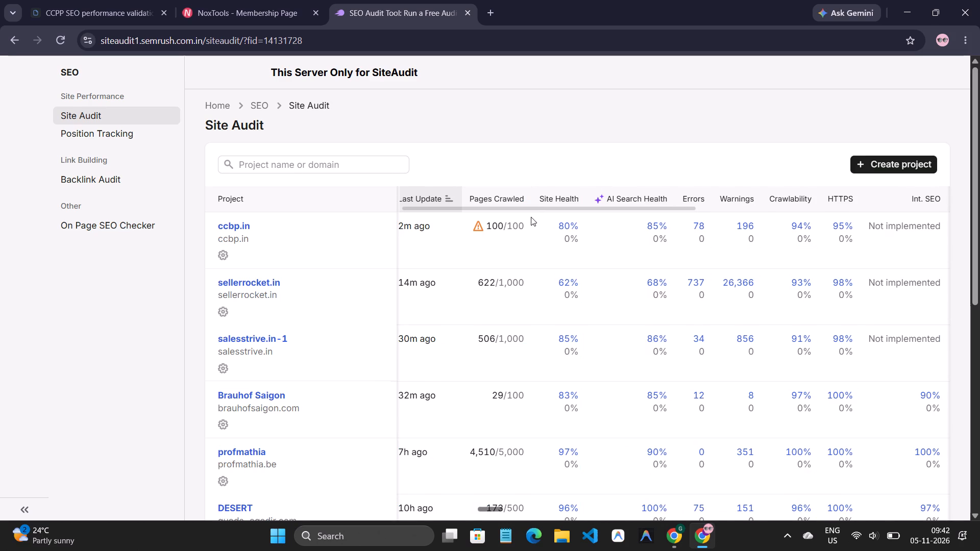
{"action": "left_click_drag", "start_coordinate": [536, 210], "coordinate": [542, 211]}
{"action": "left_click", "coordinate": [542, 211]}
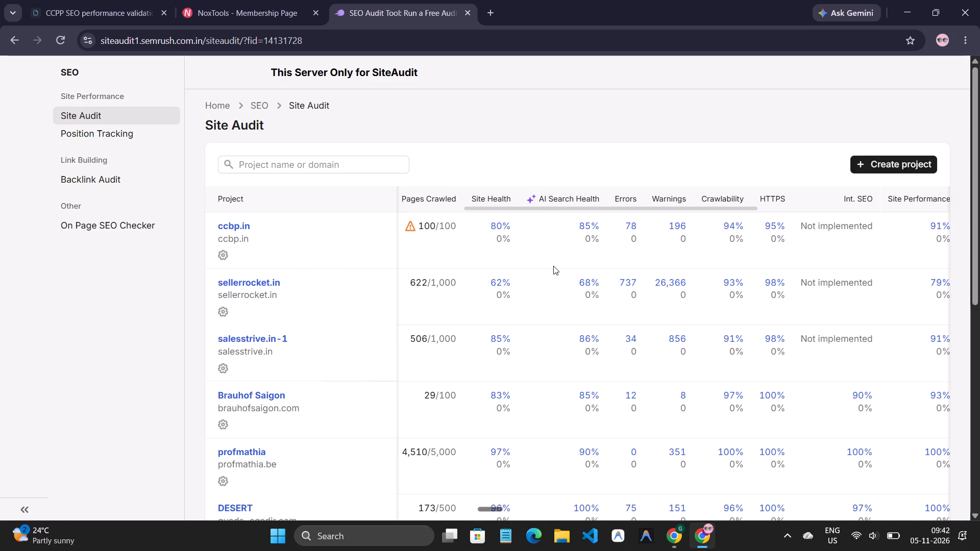
{"action": "scroll", "coordinate": [553, 266], "scroll_direction": "up", "scroll_amount": 2}
{"action": "left_click", "coordinate": [308, 215]}
{"action": "left_click", "coordinate": [306, 228]}
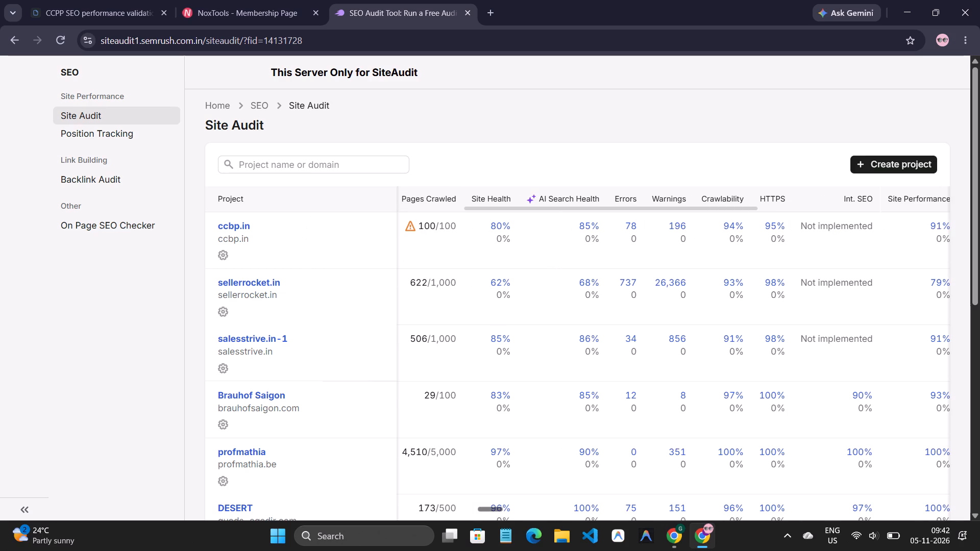
Open the ccbp.in audit and review its overview, covering site health, Top Issues, Pages to Improve and Thematic Reports.
{"action": "left_click", "coordinate": [231, 229]}
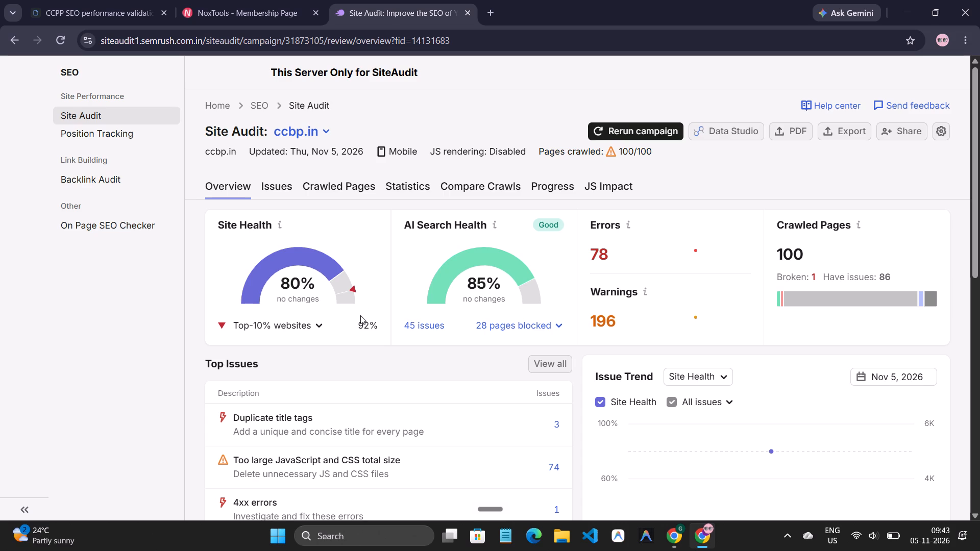
{"action": "scroll", "coordinate": [591, 192], "scroll_direction": "down", "scroll_amount": 2}
{"action": "scroll", "coordinate": [591, 192], "scroll_direction": "up", "scroll_amount": 1}
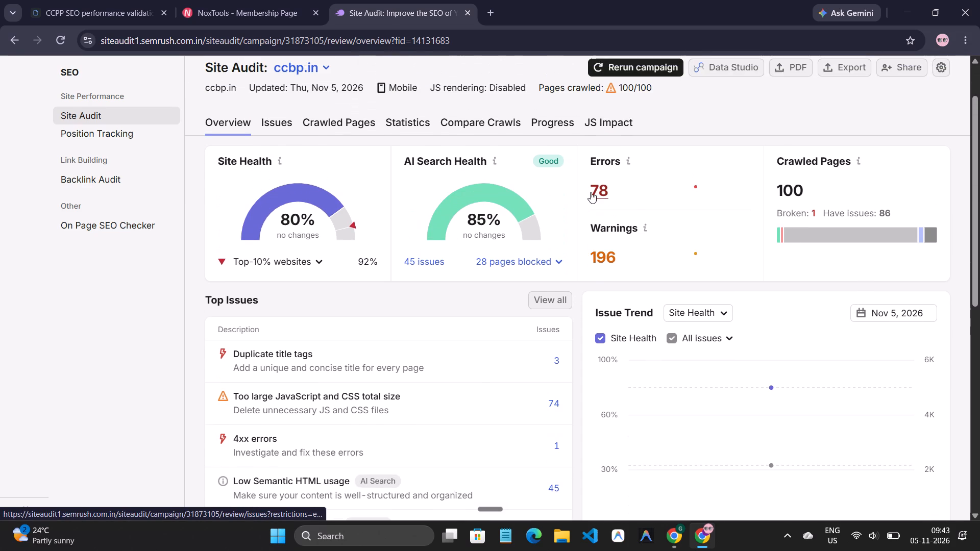
{"action": "scroll", "coordinate": [591, 192], "scroll_direction": "up", "scroll_amount": 1}
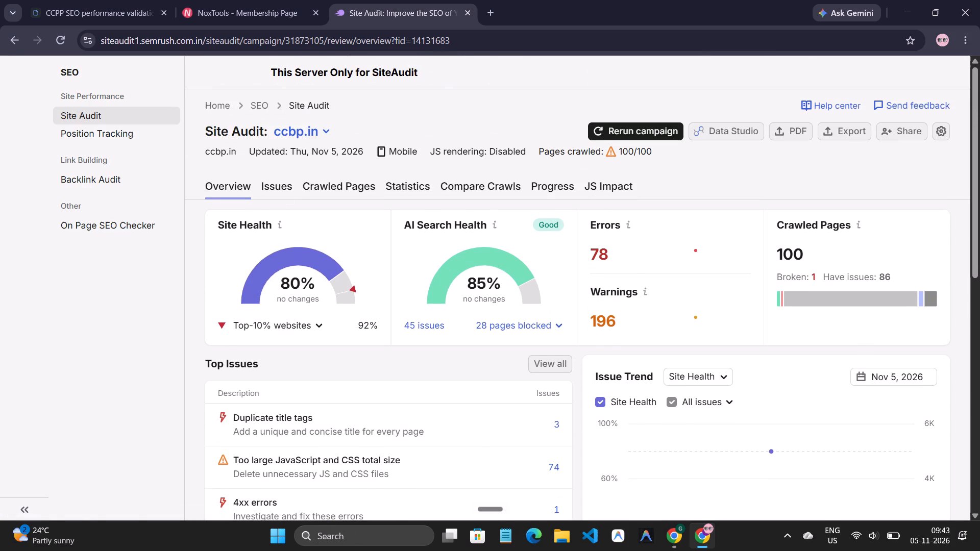
{"action": "scroll", "coordinate": [450, 214], "scroll_direction": "down", "scroll_amount": 1}
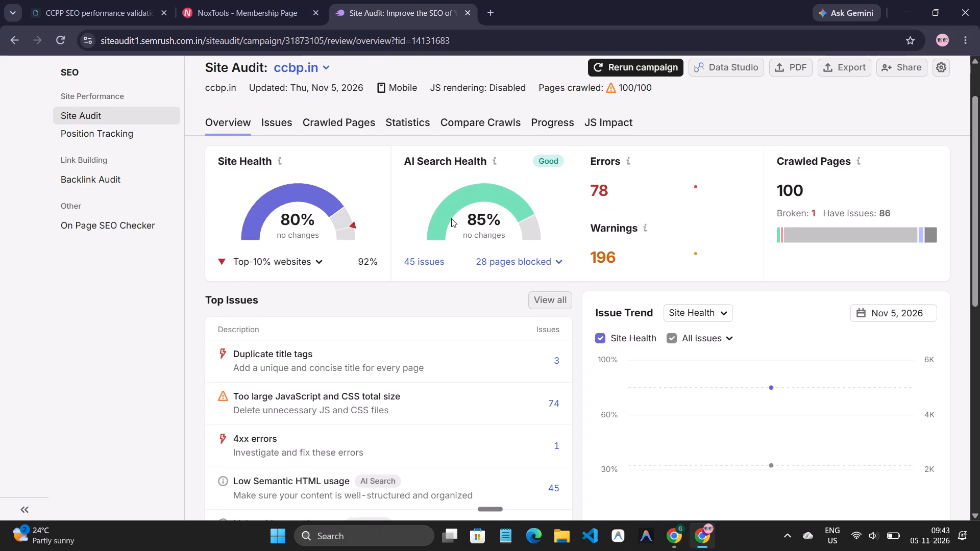
{"action": "scroll", "coordinate": [451, 220], "scroll_direction": "down", "scroll_amount": 1}
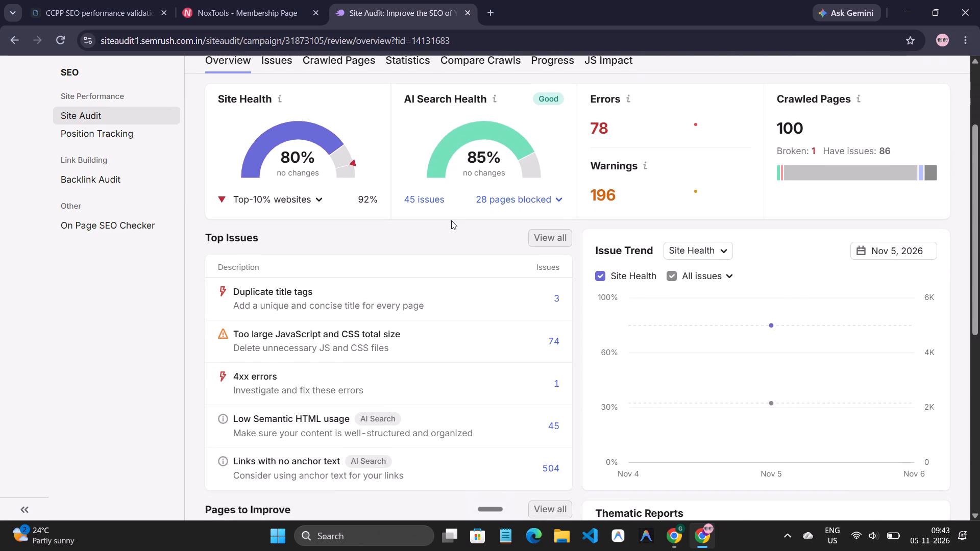
{"action": "scroll", "coordinate": [451, 220], "scroll_direction": "down", "scroll_amount": 4}
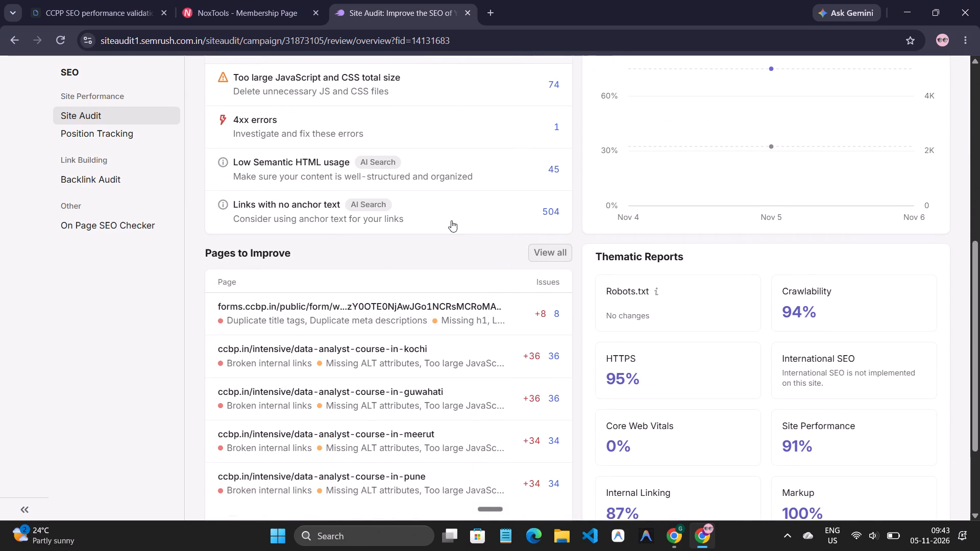
{"action": "scroll", "coordinate": [451, 220], "scroll_direction": "down", "scroll_amount": 1}
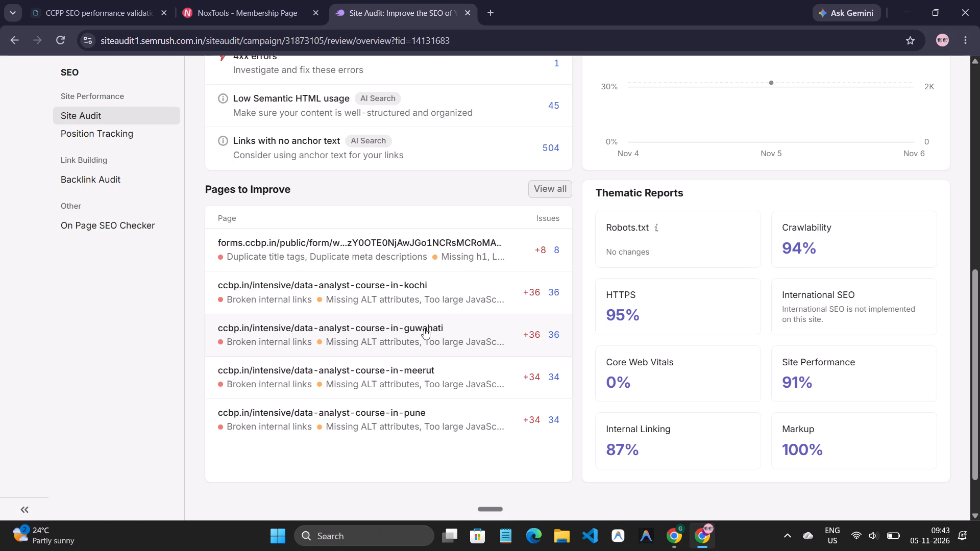
{"action": "scroll", "coordinate": [424, 328], "scroll_direction": "down", "scroll_amount": 2}
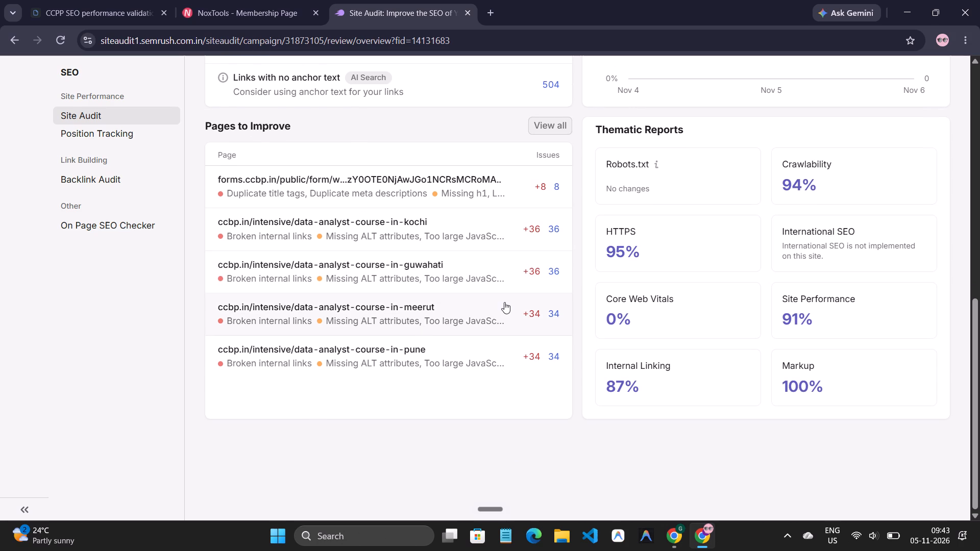
{"action": "scroll", "coordinate": [675, 323], "scroll_direction": "up", "scroll_amount": 1}
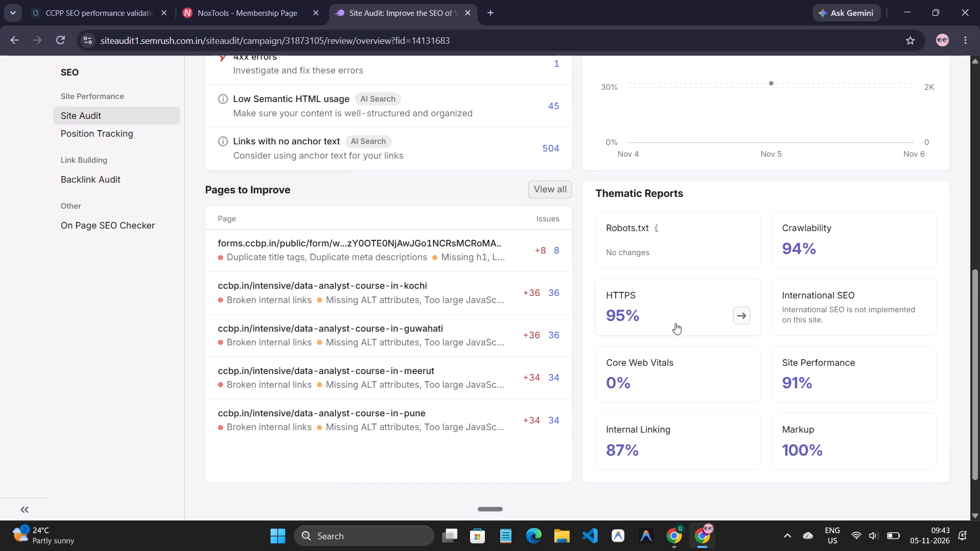
{"action": "scroll", "coordinate": [675, 323], "scroll_direction": "up", "scroll_amount": 1}
{"action": "scroll", "coordinate": [675, 323], "scroll_direction": "down", "scroll_amount": 2}
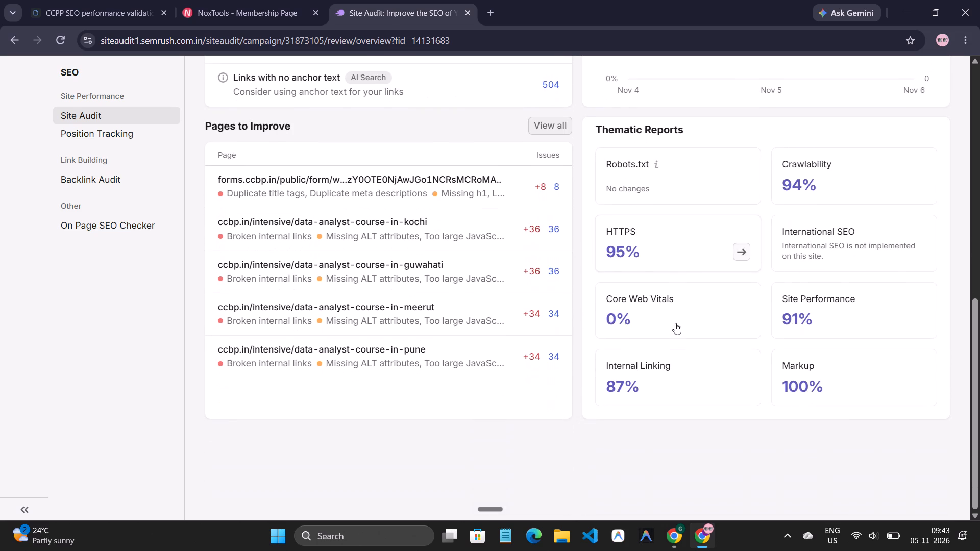
Open the Core Web Vitals thematic report, examine its page status and historical data, and return to the audit overview.
{"action": "left_click", "coordinate": [675, 323]}
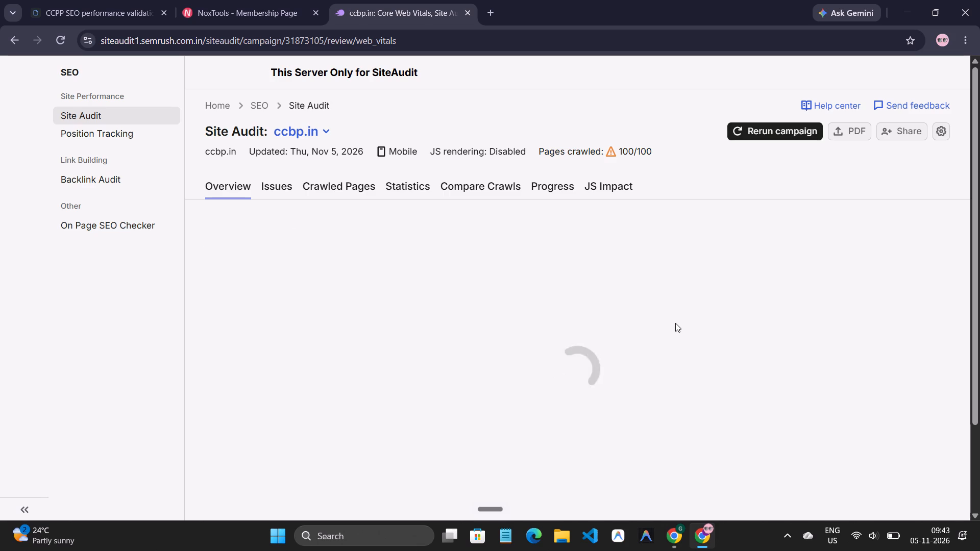
{"action": "scroll", "coordinate": [445, 281], "scroll_direction": "down", "scroll_amount": 1}
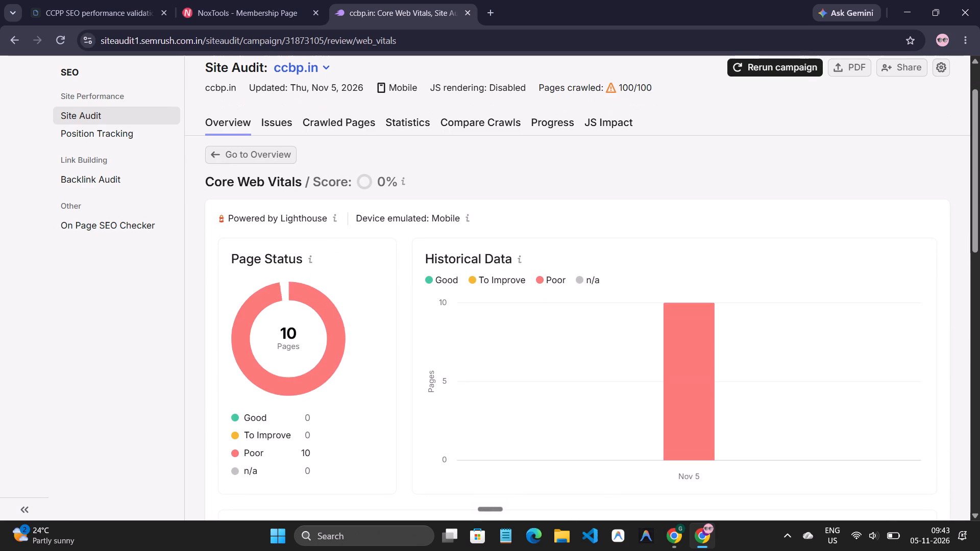
{"action": "scroll", "coordinate": [445, 281], "scroll_direction": "down", "scroll_amount": 1}
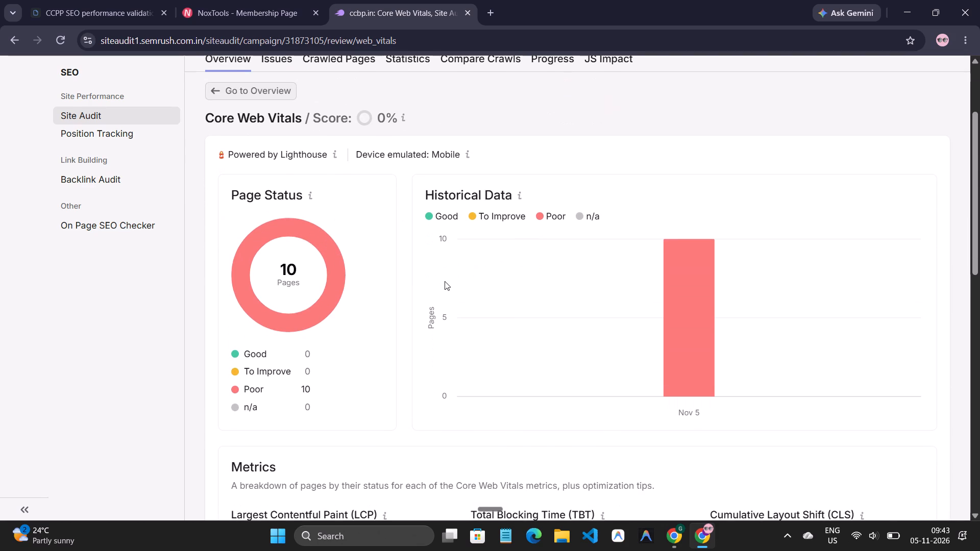
{"action": "scroll", "coordinate": [445, 281], "scroll_direction": "up", "scroll_amount": 1}
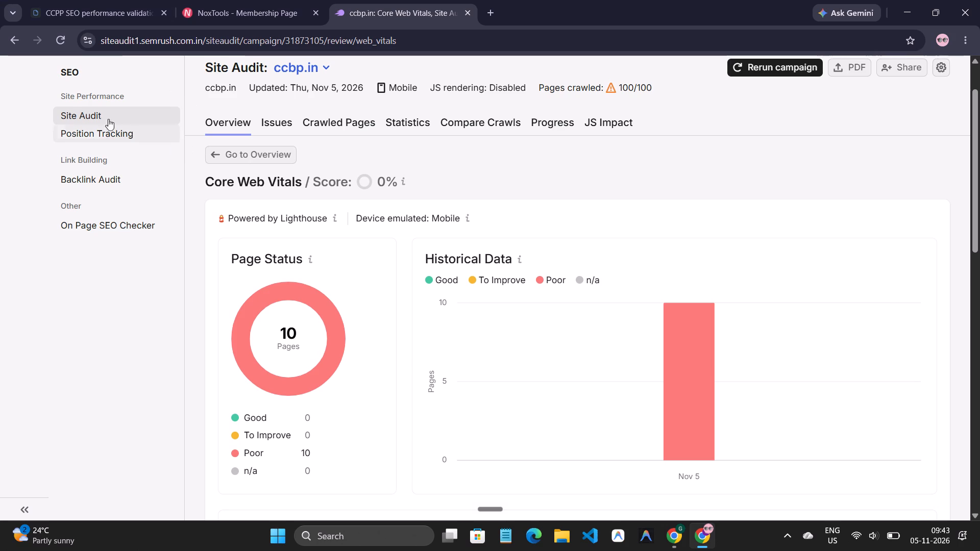
{"action": "left_click", "coordinate": [13, 35]}
Look over the Thematic Reports again and open the Crawlability report to examine site indexability and crawl budget waste.
{"action": "scroll", "coordinate": [353, 188], "scroll_direction": "up", "scroll_amount": 2}
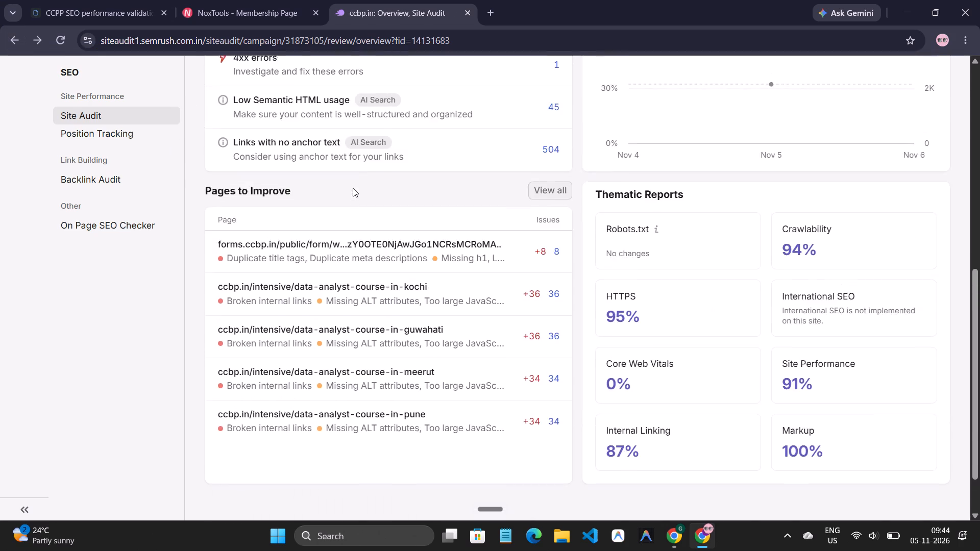
{"action": "scroll", "coordinate": [355, 190], "scroll_direction": "up", "scroll_amount": 1}
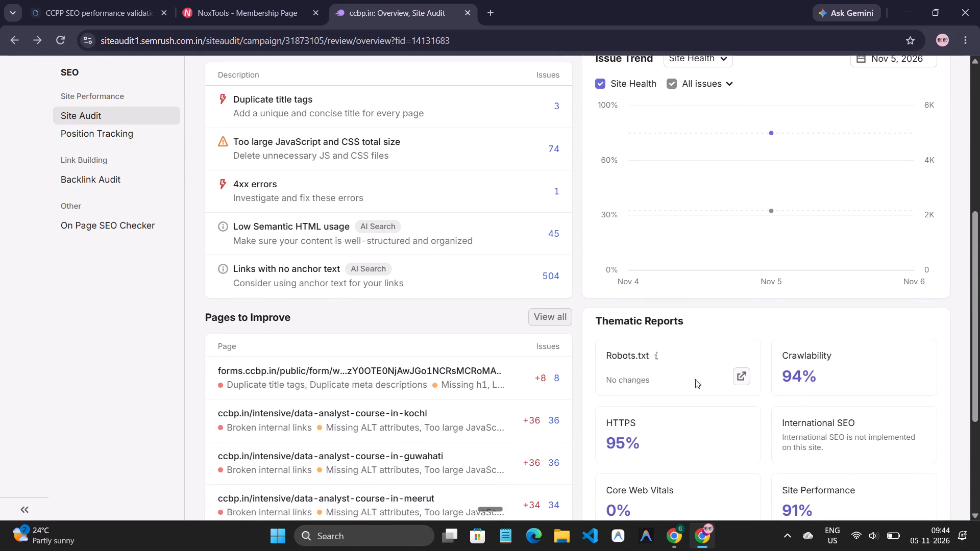
{"action": "scroll", "coordinate": [797, 370], "scroll_direction": "down", "scroll_amount": 2}
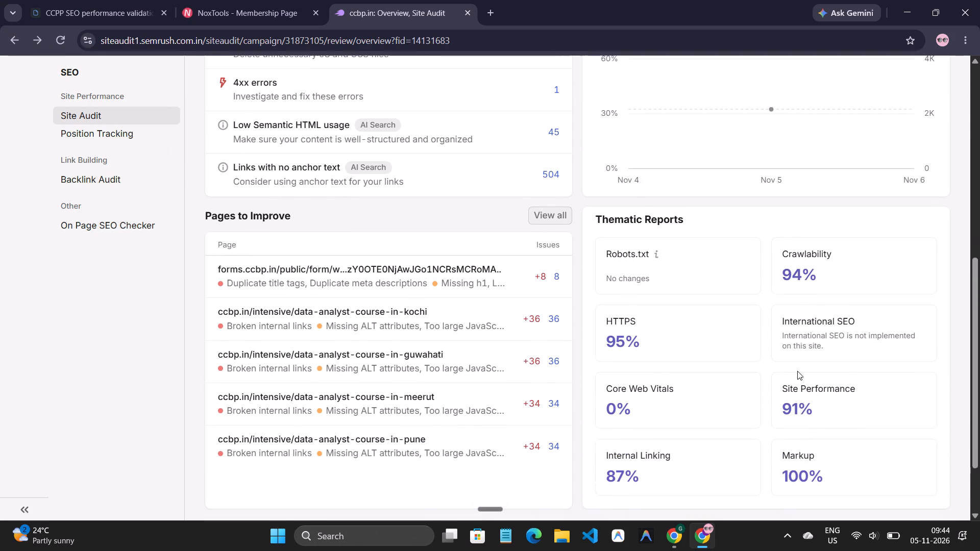
{"action": "scroll", "coordinate": [681, 319], "scroll_direction": "down", "scroll_amount": 1}
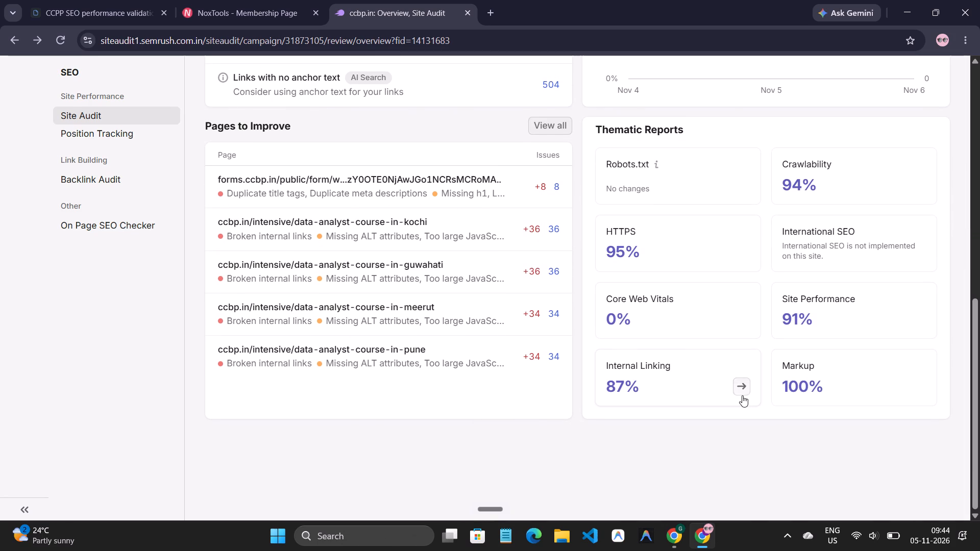
{"action": "scroll", "coordinate": [848, 319], "scroll_direction": "up", "scroll_amount": 1}
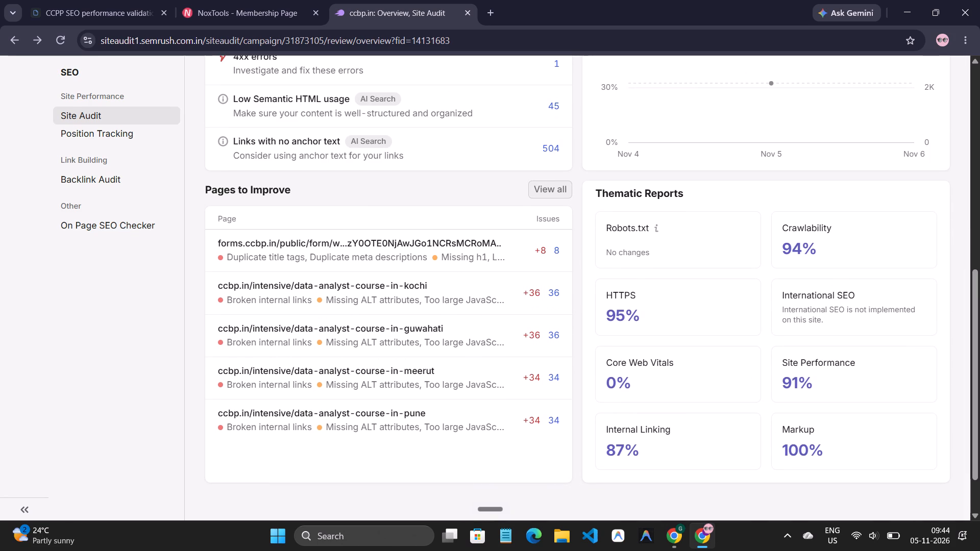
{"action": "left_click", "coordinate": [797, 302]}
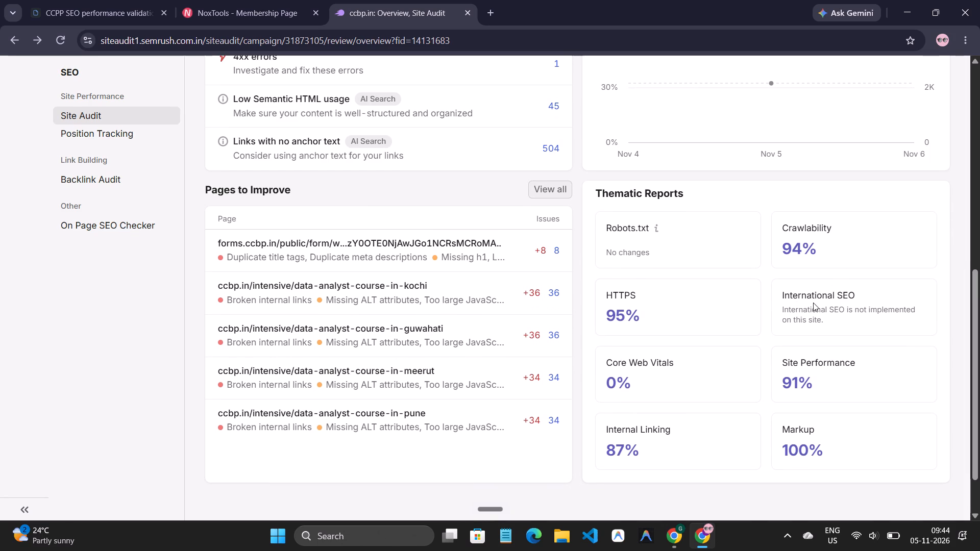
{"action": "scroll", "coordinate": [813, 303], "scroll_direction": "up", "scroll_amount": 1}
{"action": "left_click", "coordinate": [813, 303]}
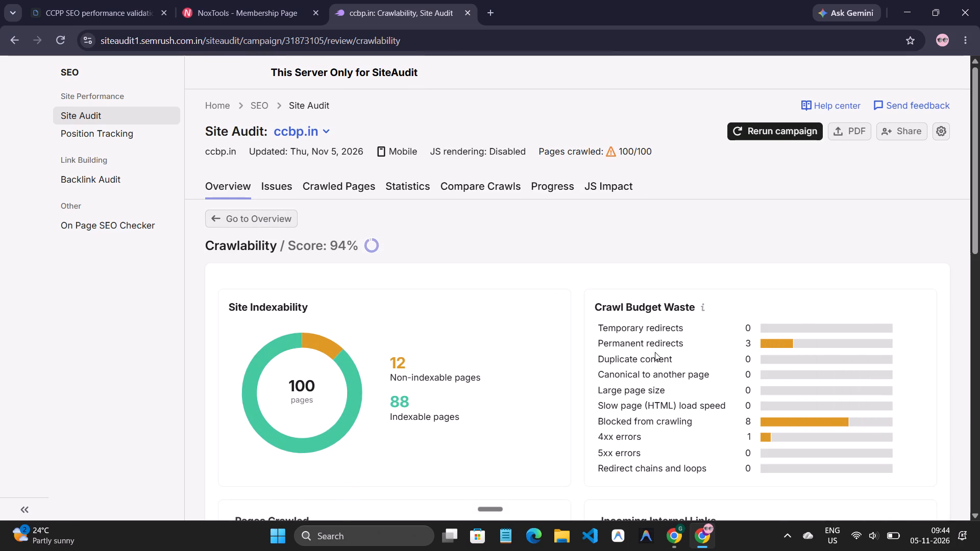
{"action": "scroll", "coordinate": [655, 352], "scroll_direction": "down", "scroll_amount": 2}
{"action": "scroll", "coordinate": [655, 352], "scroll_direction": "up", "scroll_amount": 2}
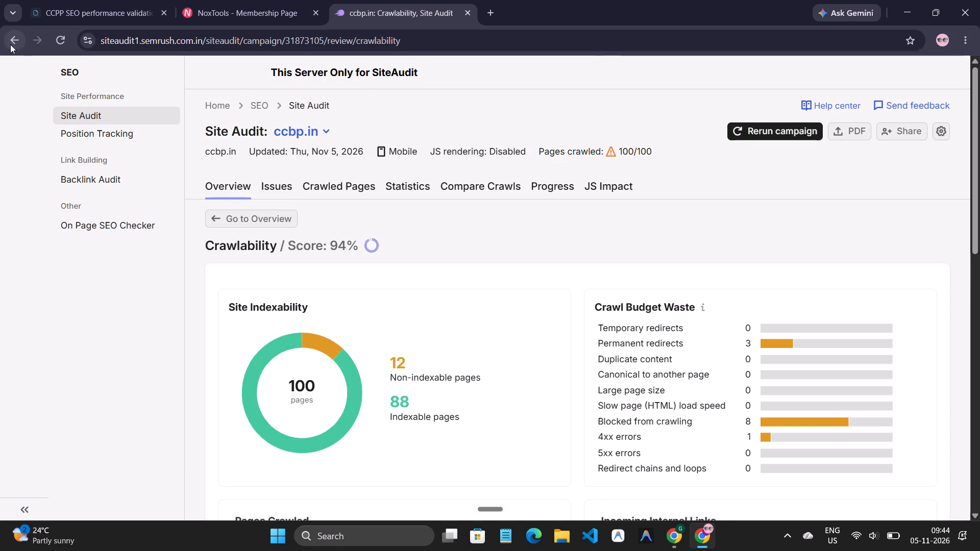
Return to the audit overview, open the full issues list for ccbp.in and examine its errors and warnings.
{"action": "left_click", "coordinate": [10, 44]}
{"action": "scroll", "coordinate": [549, 276], "scroll_direction": "up", "scroll_amount": 4}
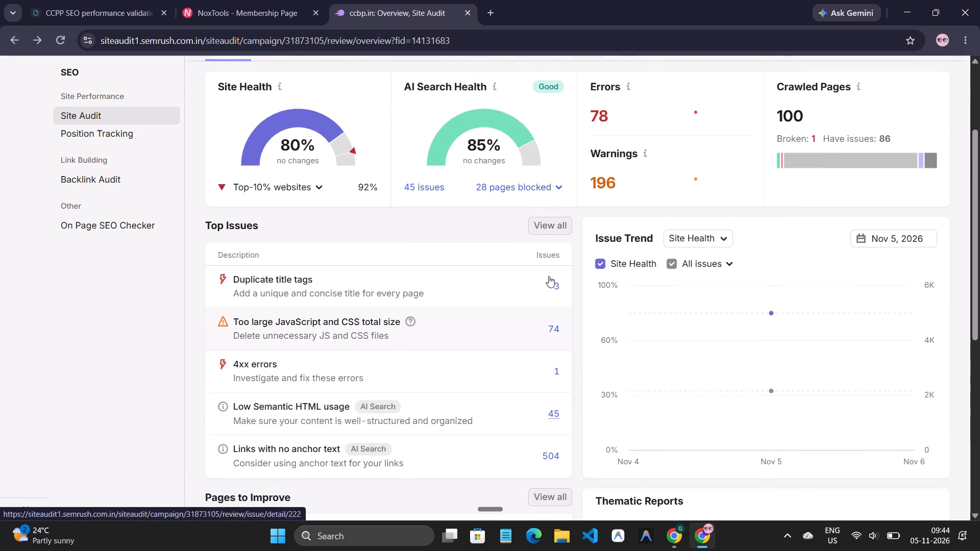
{"action": "scroll", "coordinate": [549, 276], "scroll_direction": "up", "scroll_amount": 2}
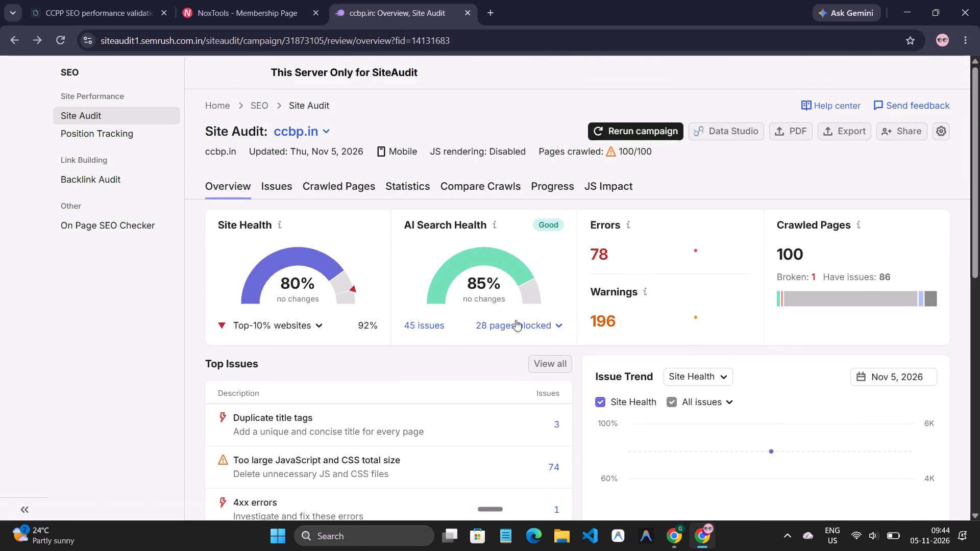
{"action": "left_click", "coordinate": [275, 193]}
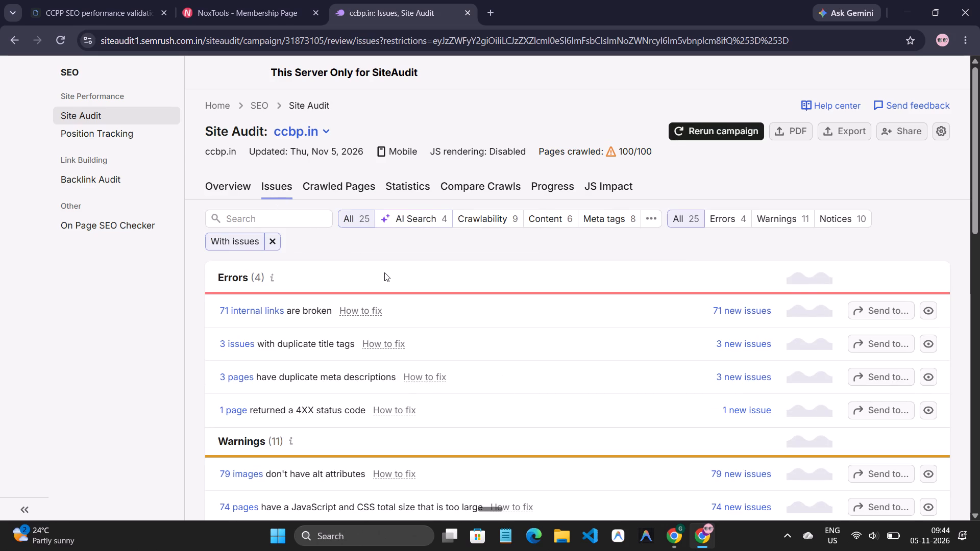
{"action": "scroll", "coordinate": [385, 272], "scroll_direction": "down", "scroll_amount": 2}
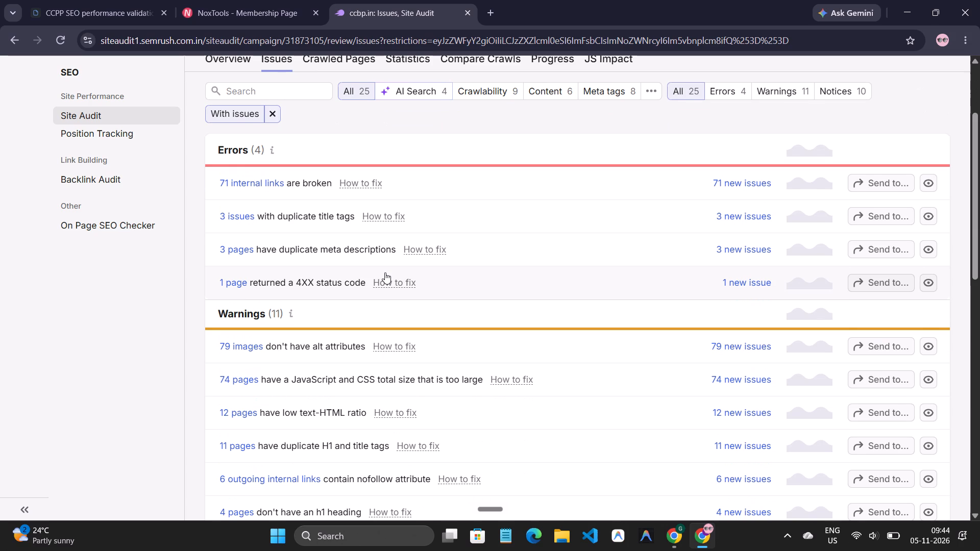
{"action": "scroll", "coordinate": [385, 272], "scroll_direction": "down", "scroll_amount": 3}
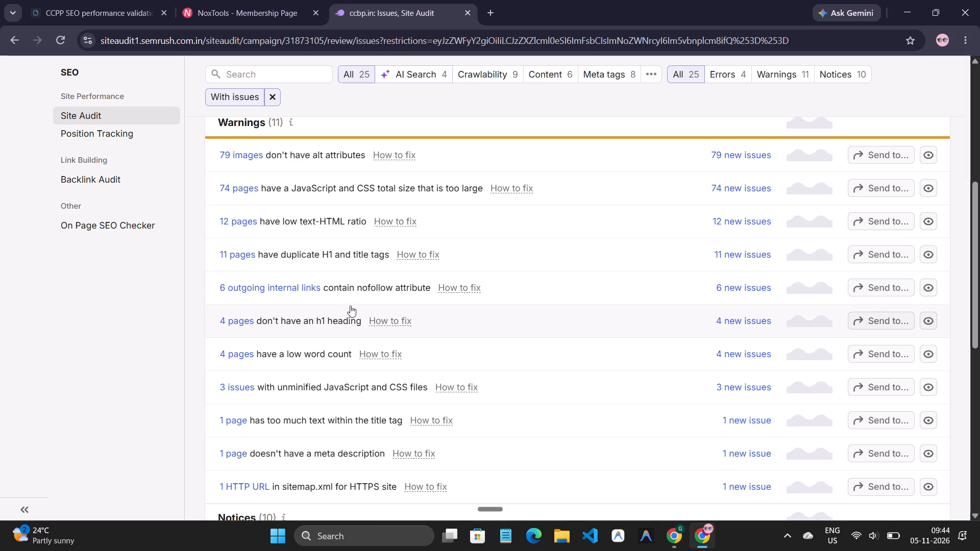
Read the fix guidance for the duplicate H1 and title tags warning and check its task-sending options.
{"action": "left_click", "coordinate": [400, 253]}
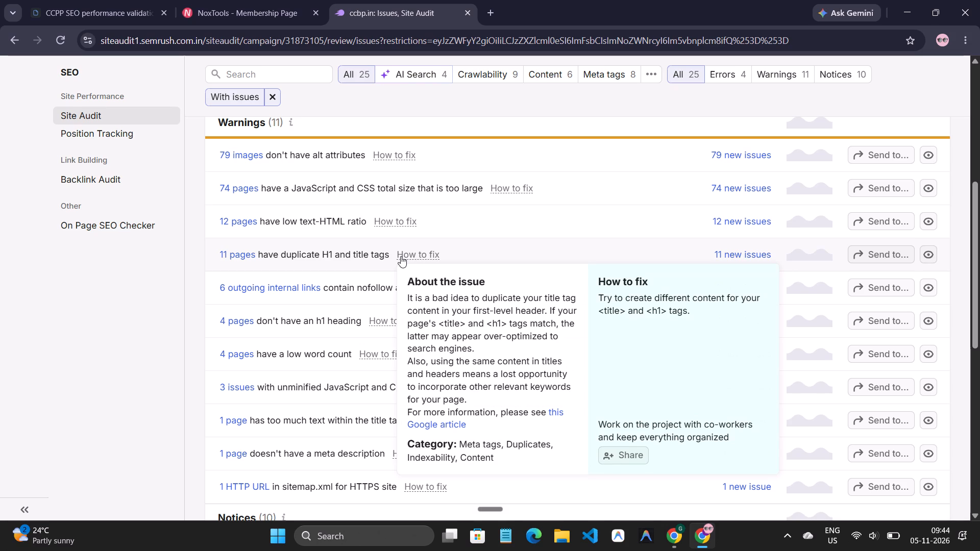
{"action": "left_click", "coordinate": [401, 256]}
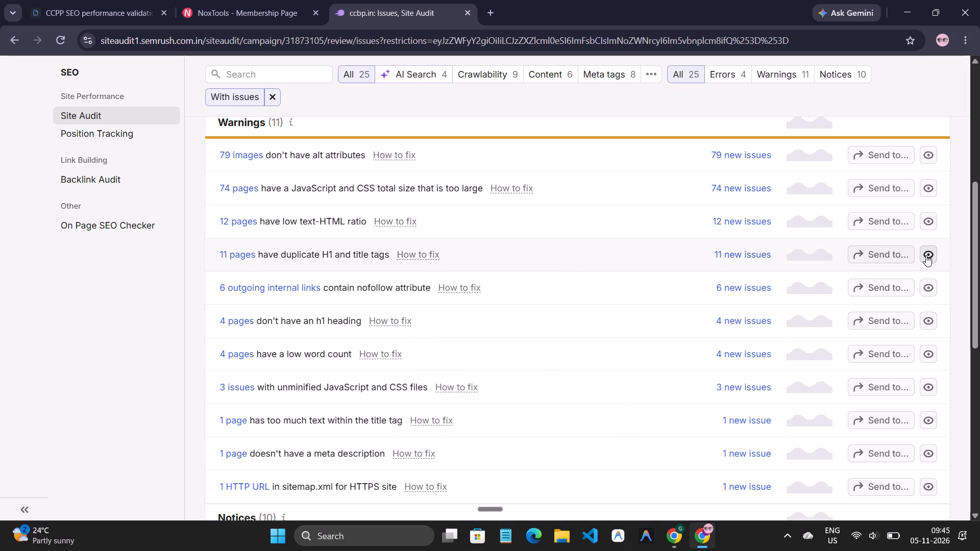
{"action": "left_click", "coordinate": [871, 255]}
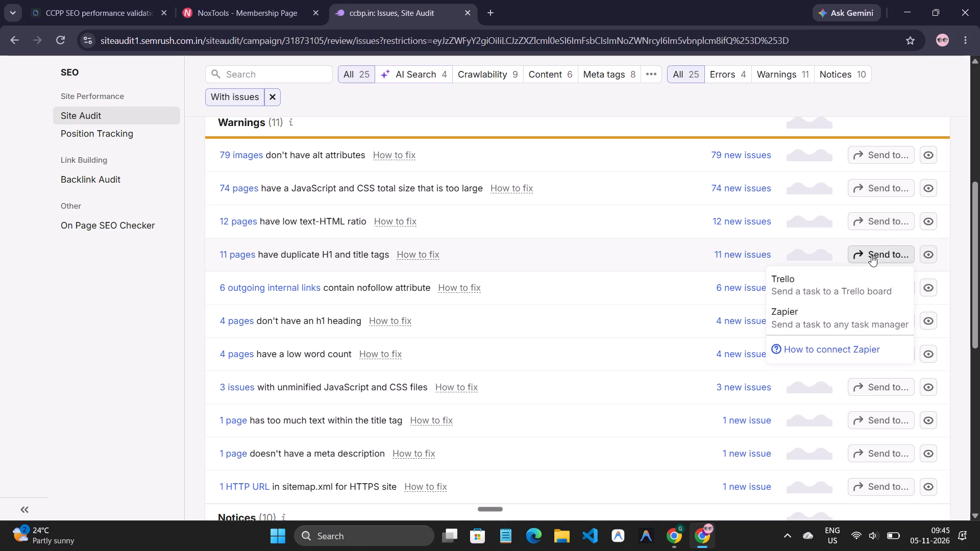
{"action": "left_click", "coordinate": [871, 255]}
Open the new issues for duplicate H1 and title tags, examine the affected page URLs and titles, and return to the issues list.
{"action": "left_click", "coordinate": [732, 256]}
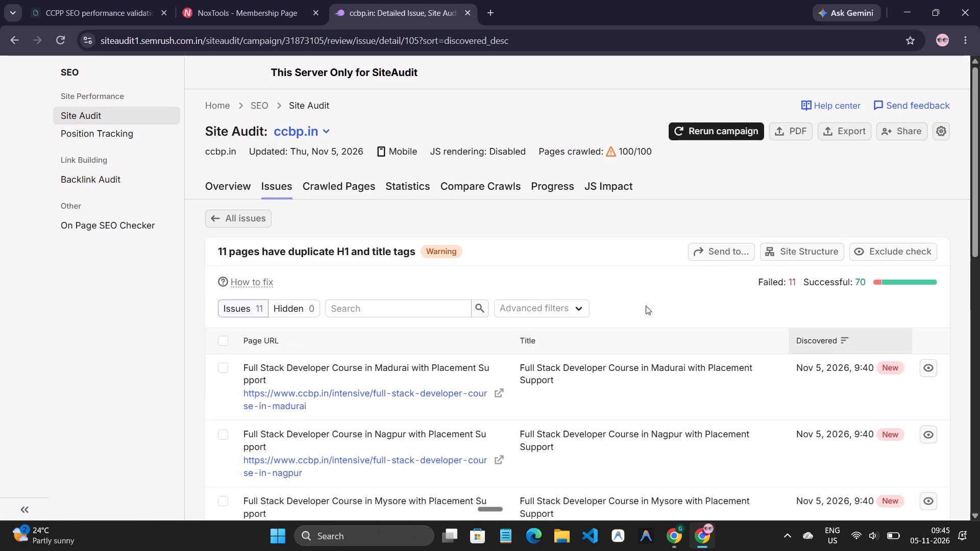
{"action": "scroll", "coordinate": [646, 306], "scroll_direction": "down", "scroll_amount": 1}
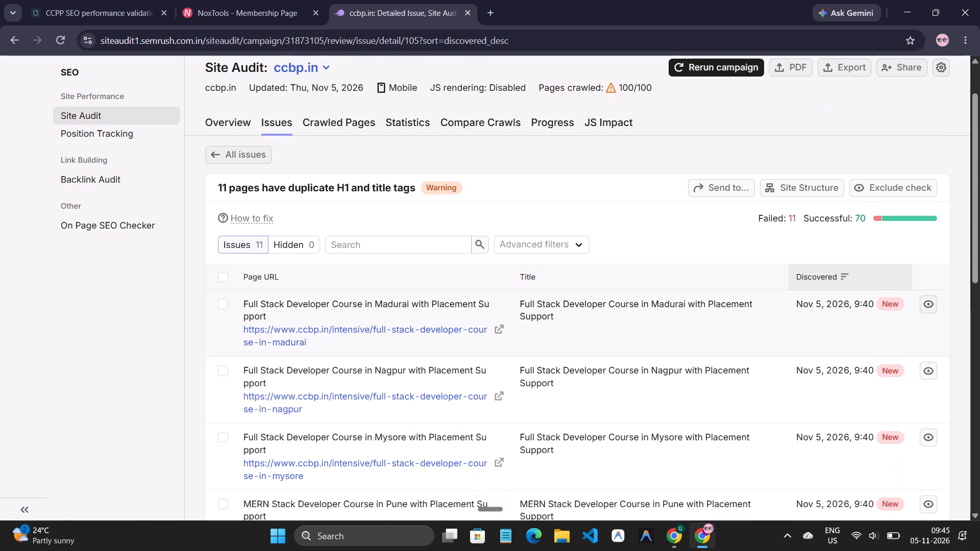
{"action": "scroll", "coordinate": [646, 306], "scroll_direction": "down", "scroll_amount": 2}
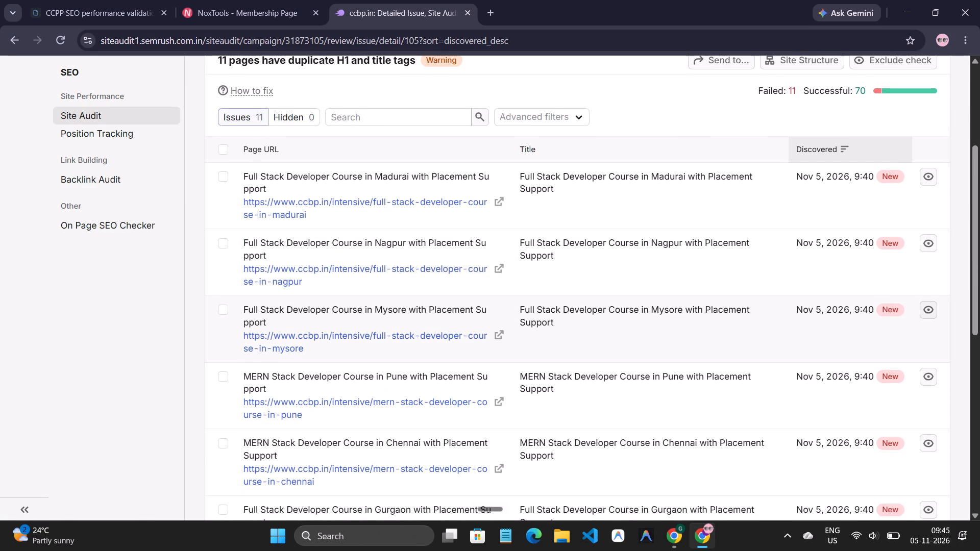
{"action": "scroll", "coordinate": [646, 306], "scroll_direction": "down", "scroll_amount": 5}
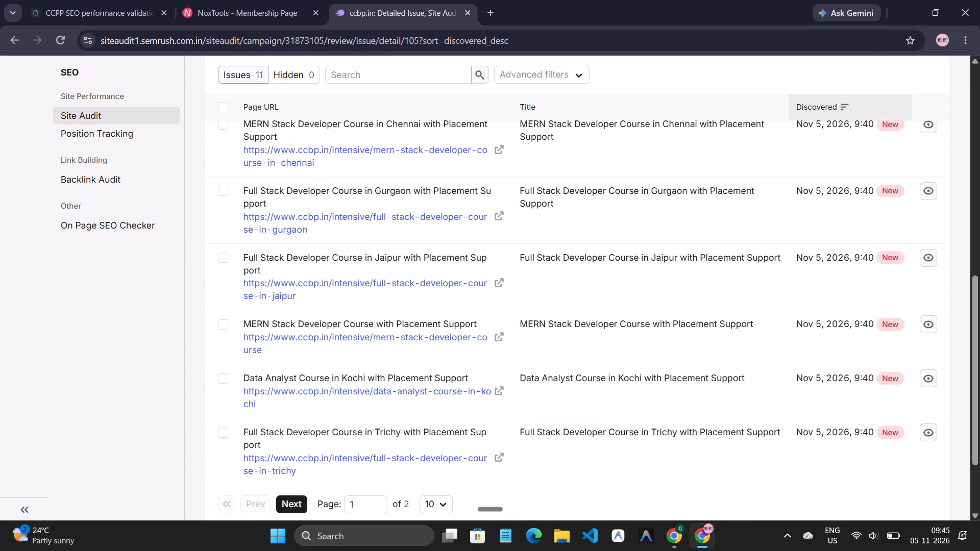
{"action": "scroll", "coordinate": [646, 306], "scroll_direction": "down", "scroll_amount": 2}
{"action": "scroll", "coordinate": [646, 306], "scroll_direction": "up", "scroll_amount": 8}
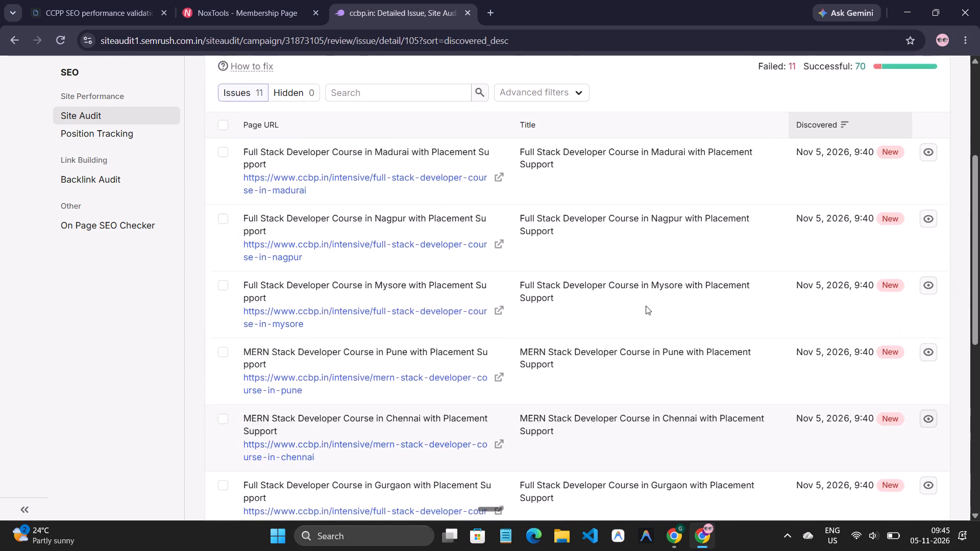
{"action": "scroll", "coordinate": [646, 306], "scroll_direction": "up", "scroll_amount": 1}
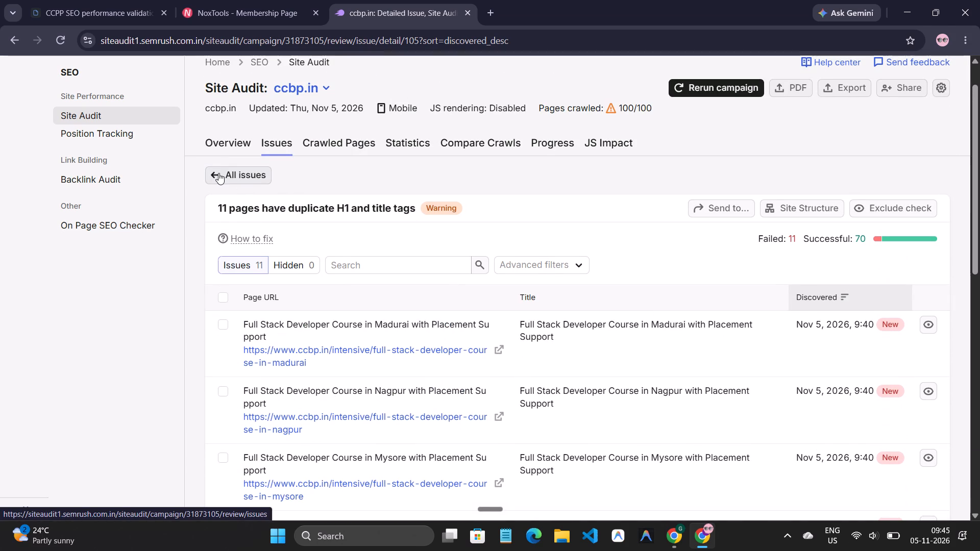
{"action": "left_click", "coordinate": [19, 44]}
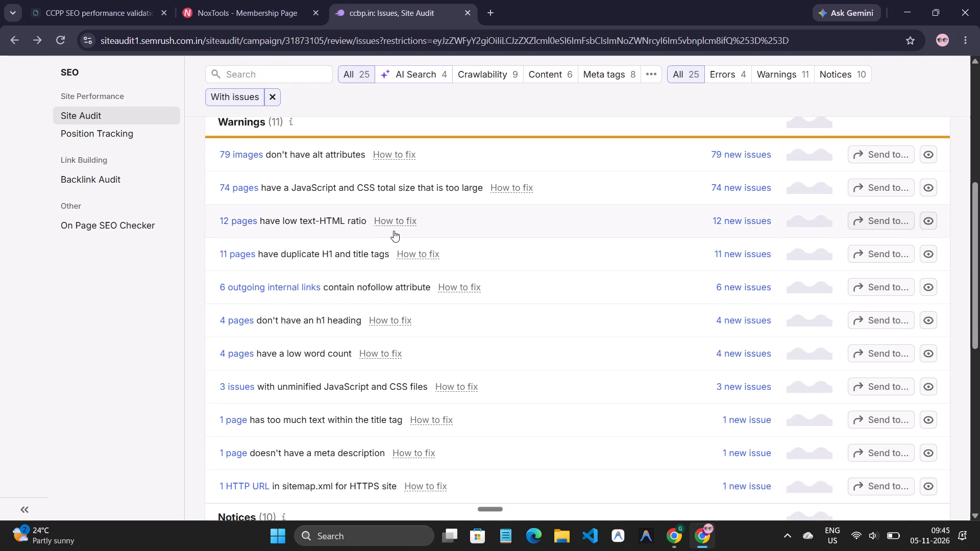
Read the issue explanation and fix guidance for the low text-HTML ratio warning.
{"action": "scroll", "coordinate": [394, 231], "scroll_direction": "up", "scroll_amount": 1}
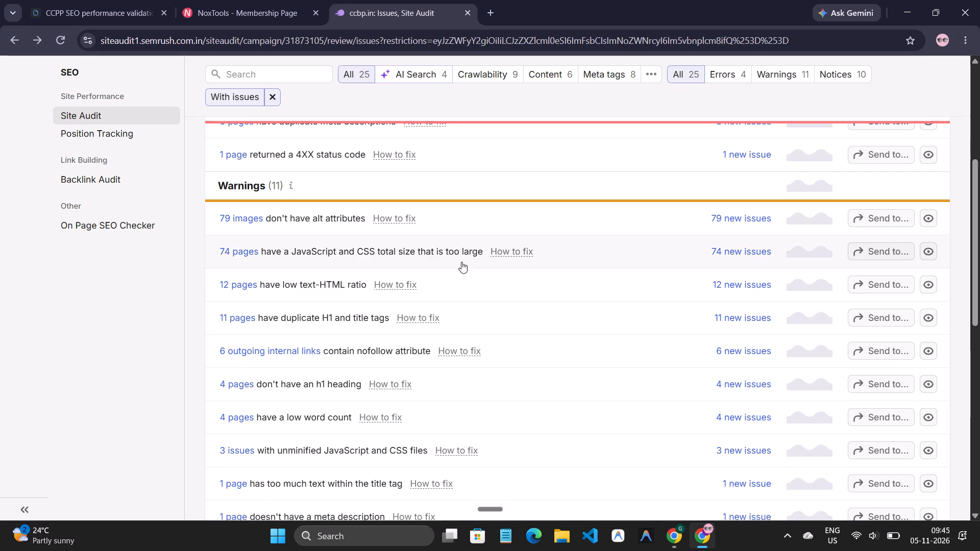
{"action": "left_click", "coordinate": [398, 289]}
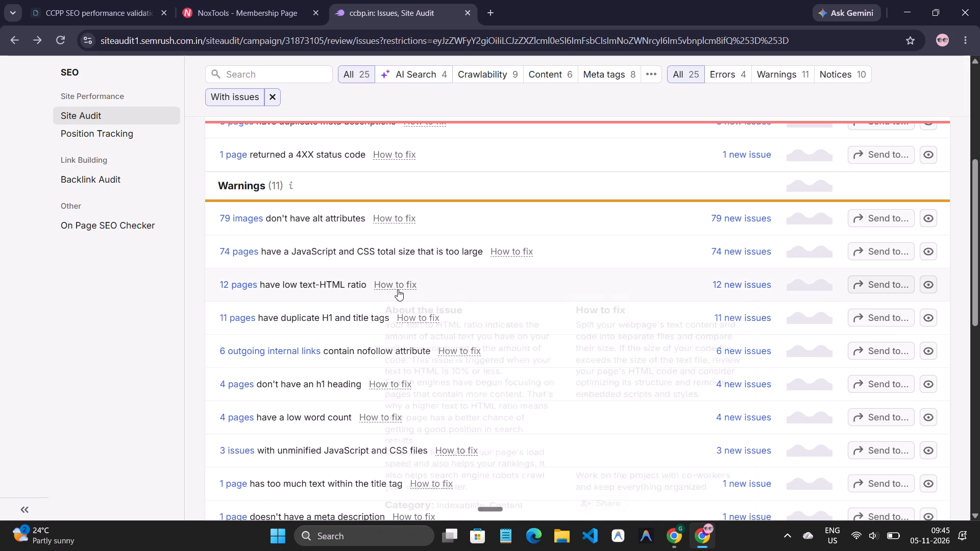
{"action": "scroll", "coordinate": [453, 269], "scroll_direction": "down", "scroll_amount": 1}
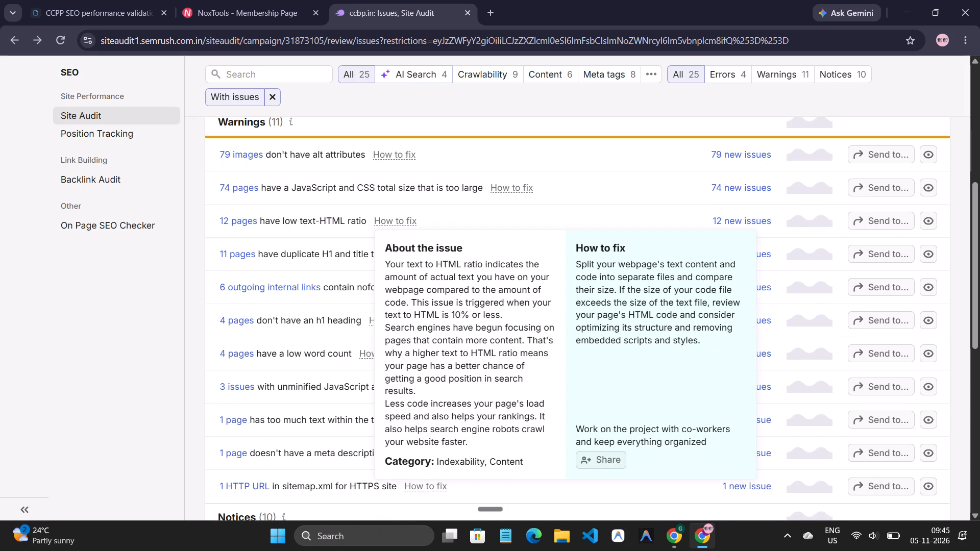
{"action": "scroll", "coordinate": [459, 275], "scroll_direction": "down", "scroll_amount": 1}
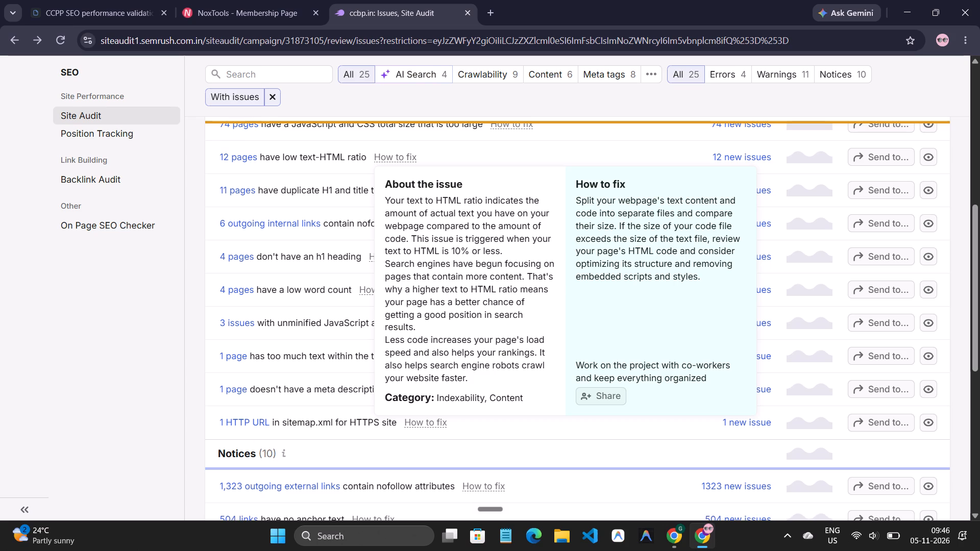
{"action": "scroll", "coordinate": [456, 297], "scroll_direction": "down", "scroll_amount": 1}
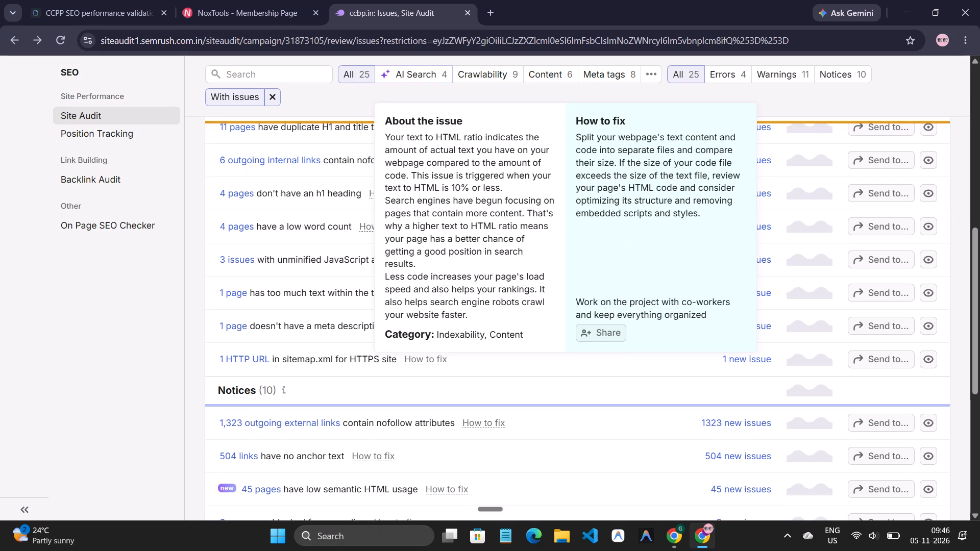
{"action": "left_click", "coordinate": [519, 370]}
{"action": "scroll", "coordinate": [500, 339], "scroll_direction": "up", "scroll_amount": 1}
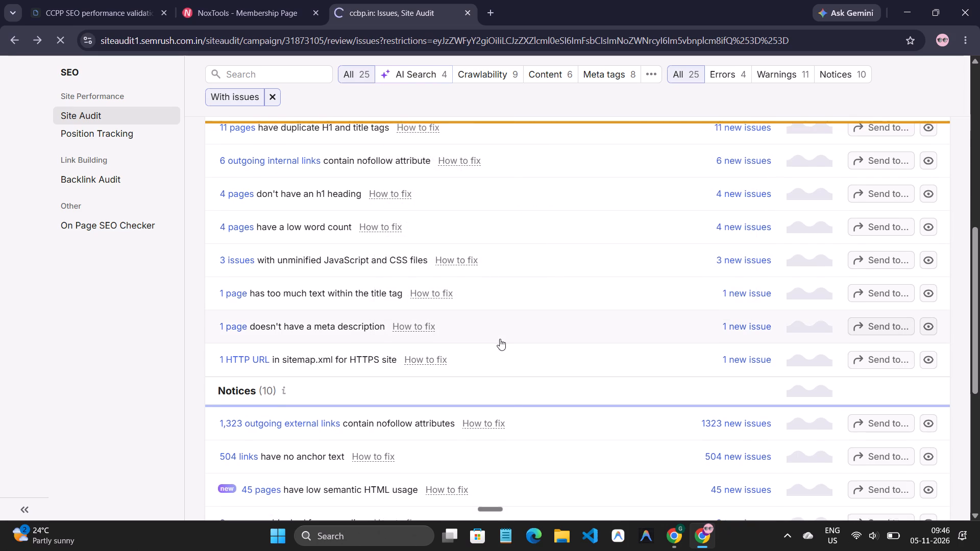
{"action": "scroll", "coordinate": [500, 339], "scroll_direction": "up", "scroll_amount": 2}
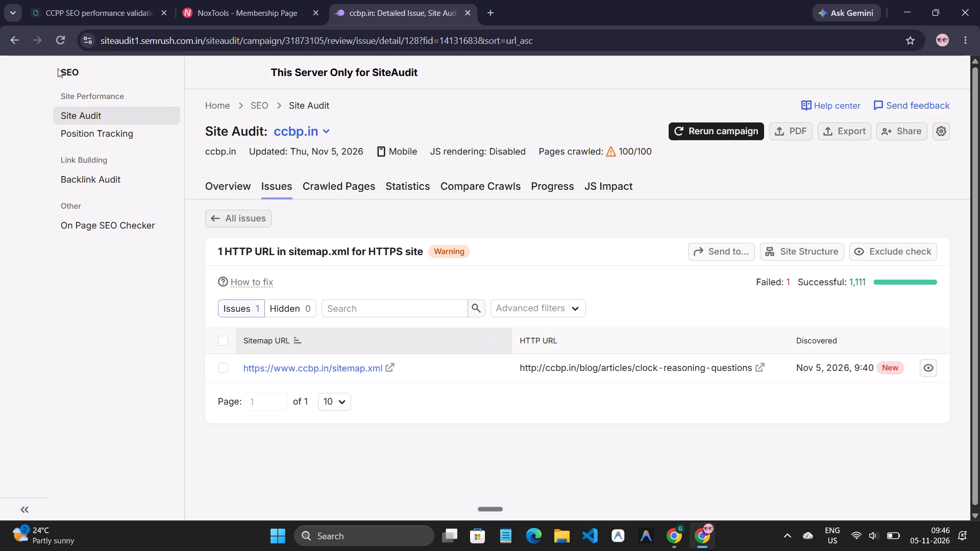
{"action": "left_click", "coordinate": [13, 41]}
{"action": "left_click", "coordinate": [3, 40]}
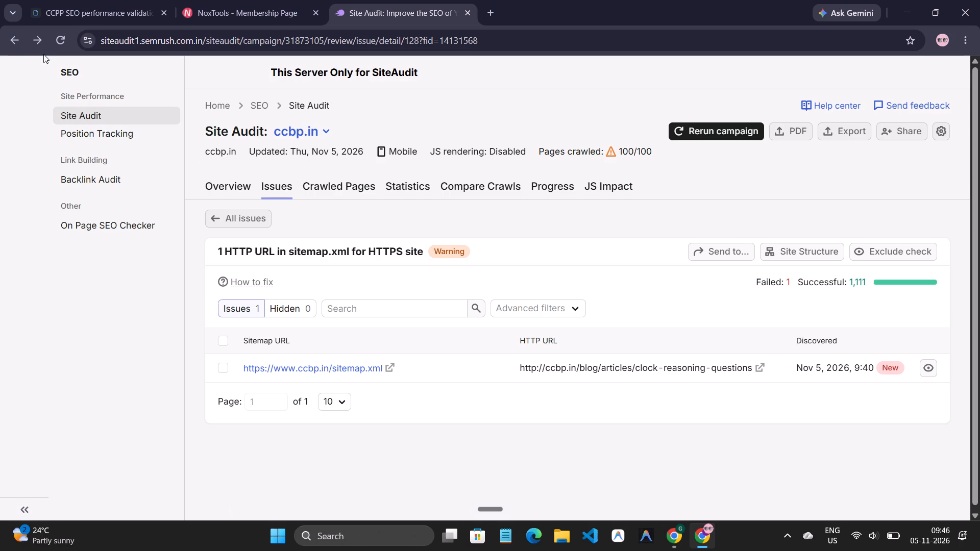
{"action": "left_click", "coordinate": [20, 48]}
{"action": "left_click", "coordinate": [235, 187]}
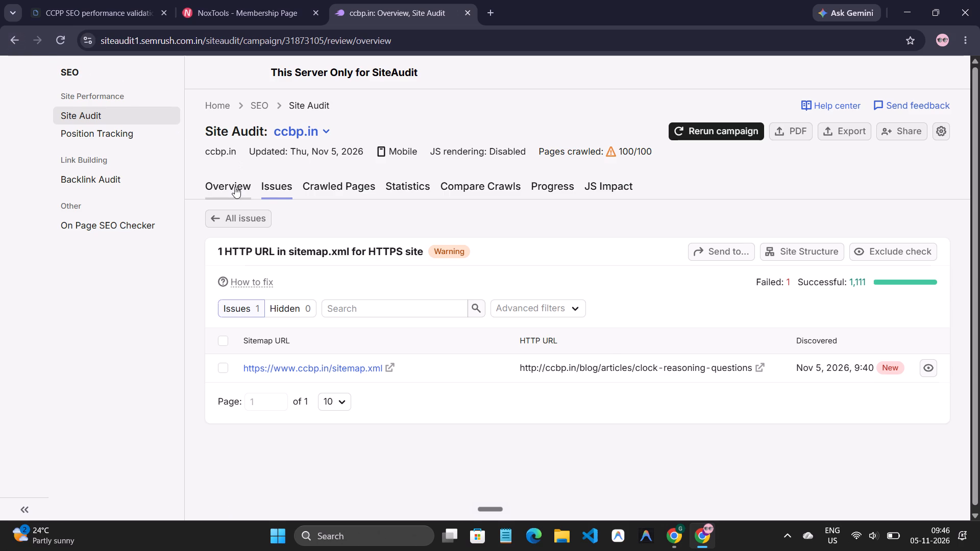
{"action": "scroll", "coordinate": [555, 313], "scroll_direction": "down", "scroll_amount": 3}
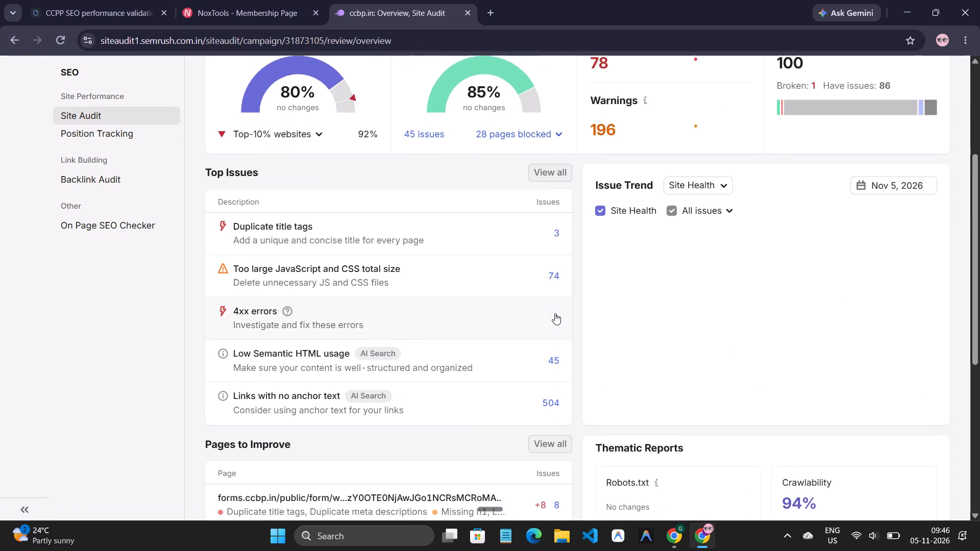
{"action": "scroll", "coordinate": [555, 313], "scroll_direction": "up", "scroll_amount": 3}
Open the audit's issues list, look over the errors and warnings, and read the fix guidance for broken internal links.
{"action": "left_click", "coordinate": [277, 193]}
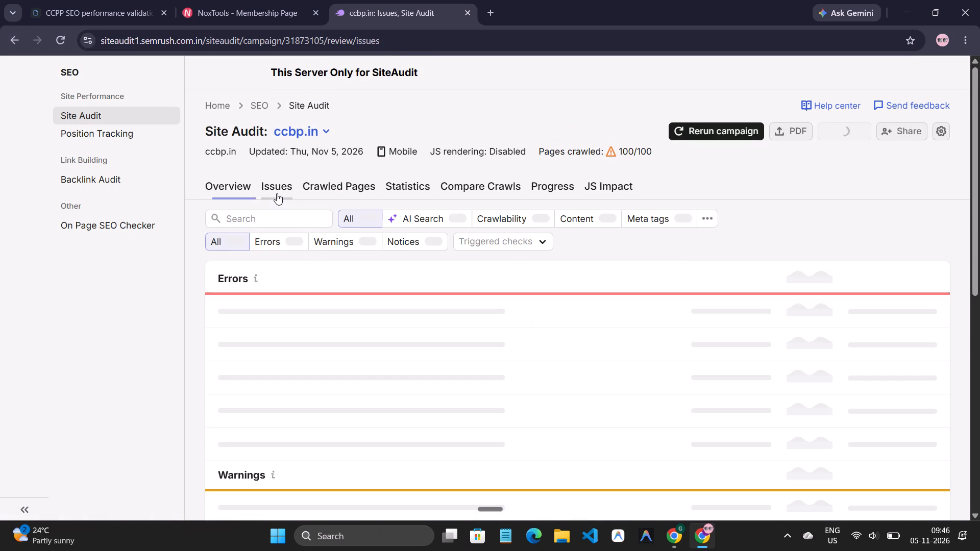
{"action": "scroll", "coordinate": [517, 303], "scroll_direction": "down", "scroll_amount": 1}
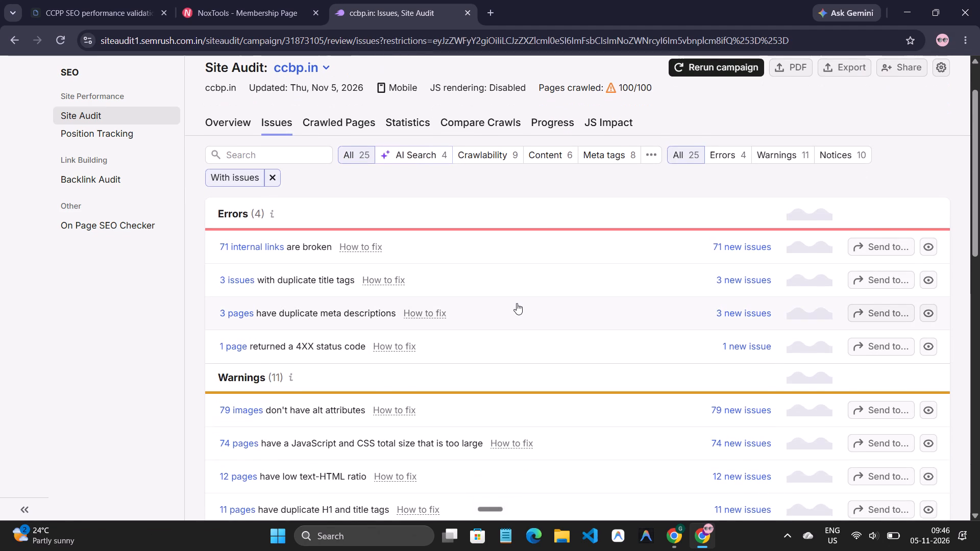
{"action": "scroll", "coordinate": [517, 303], "scroll_direction": "down", "scroll_amount": 2}
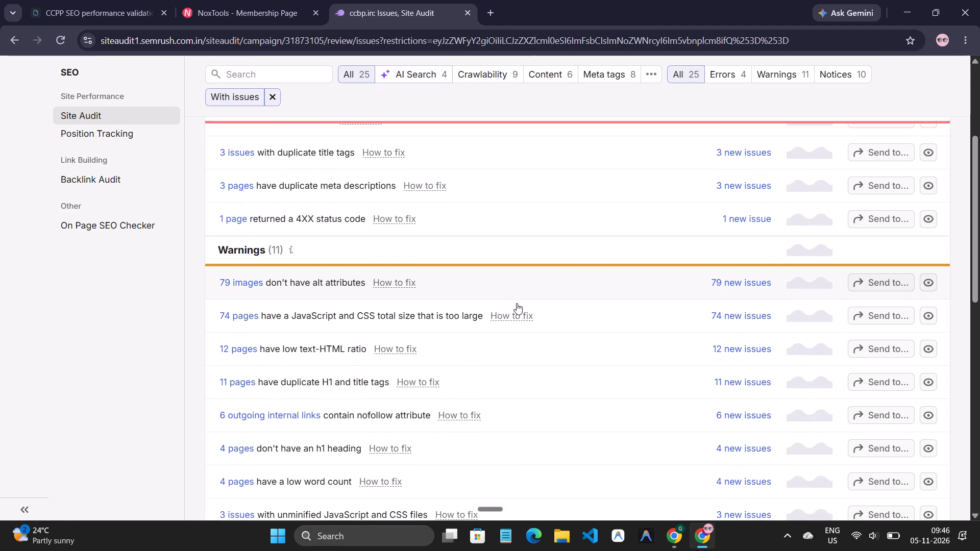
{"action": "scroll", "coordinate": [517, 303], "scroll_direction": "up", "scroll_amount": 1}
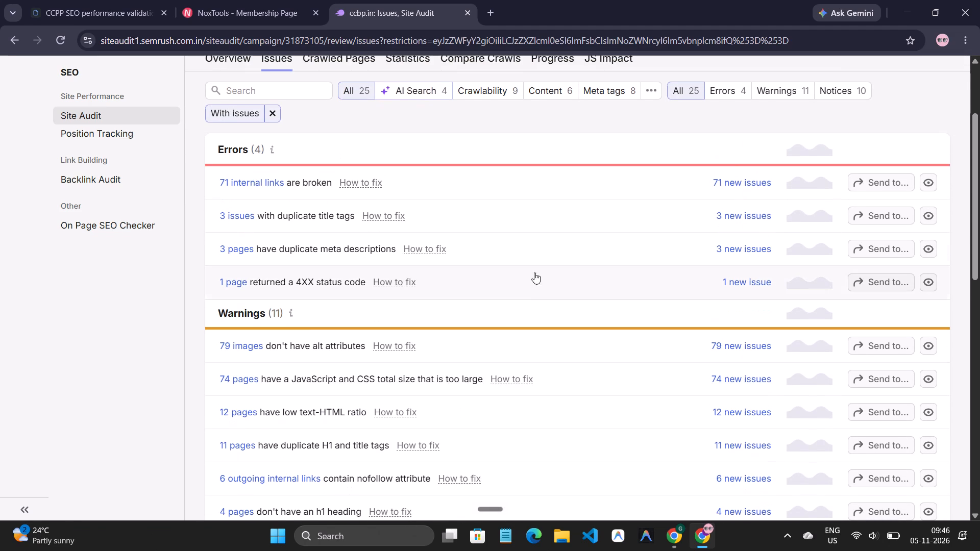
{"action": "left_click", "coordinate": [371, 187]}
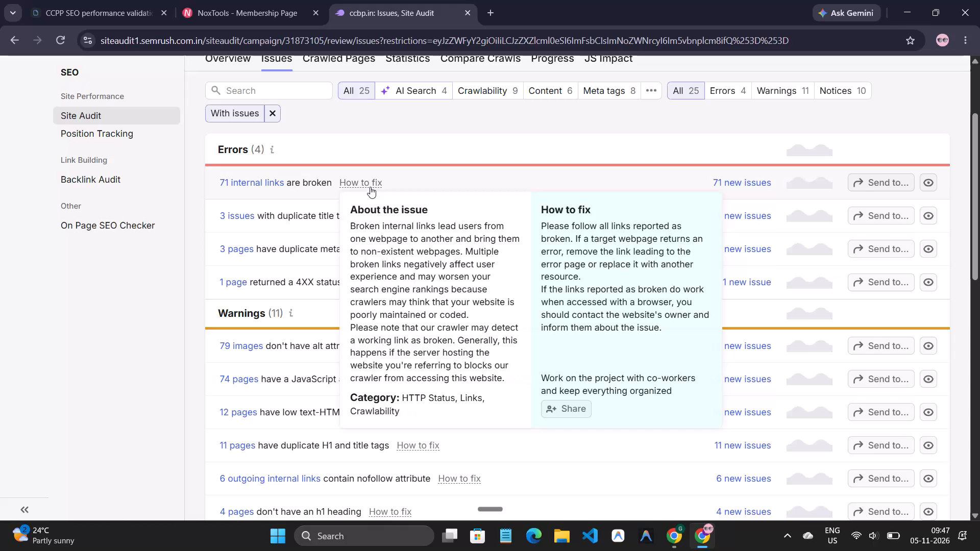
Open the broken internal links error and examine the affected page URLs, broken link URLs and HTTP status codes.
{"action": "left_click", "coordinate": [406, 177]}
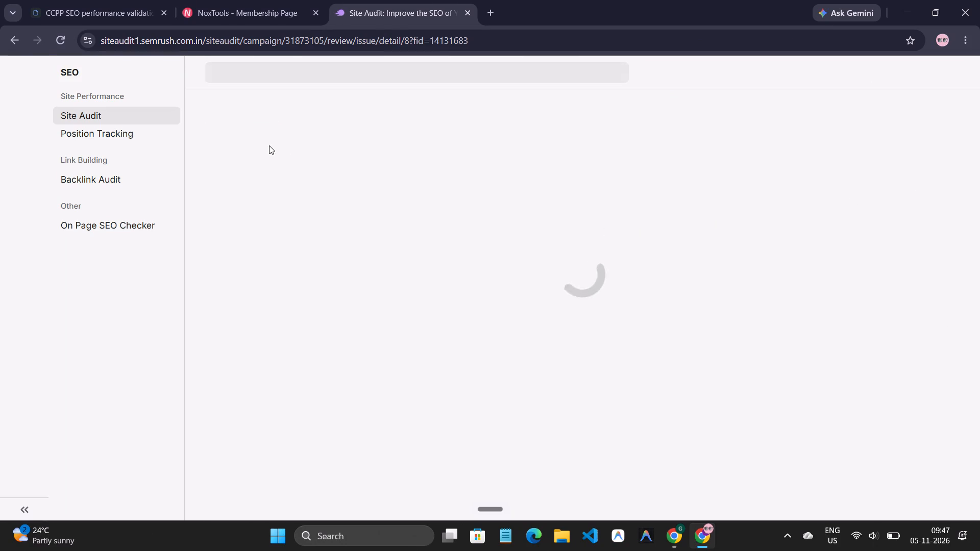
{"action": "scroll", "coordinate": [334, 240], "scroll_direction": "down", "scroll_amount": 2}
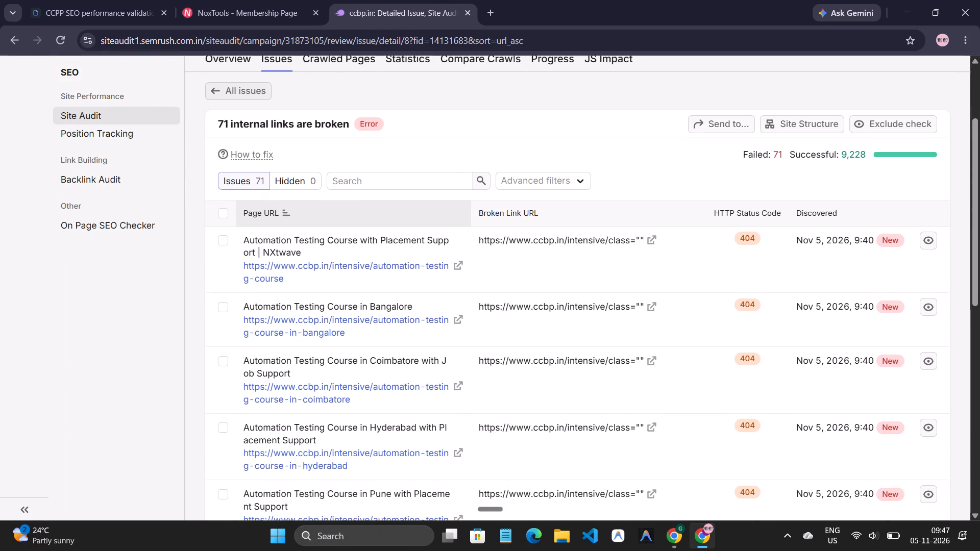
{"action": "scroll", "coordinate": [335, 241], "scroll_direction": "down", "scroll_amount": 1}
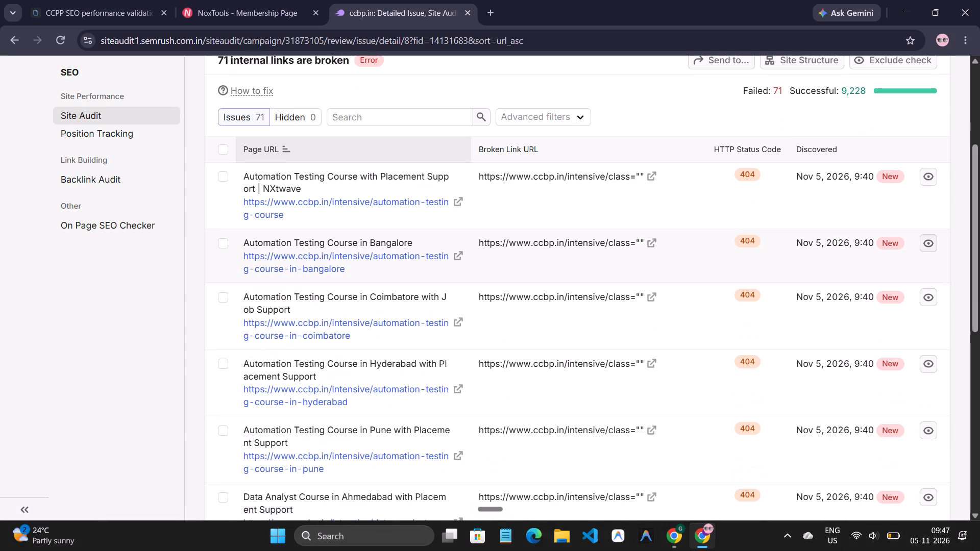
{"action": "scroll", "coordinate": [335, 241], "scroll_direction": "down", "scroll_amount": 4}
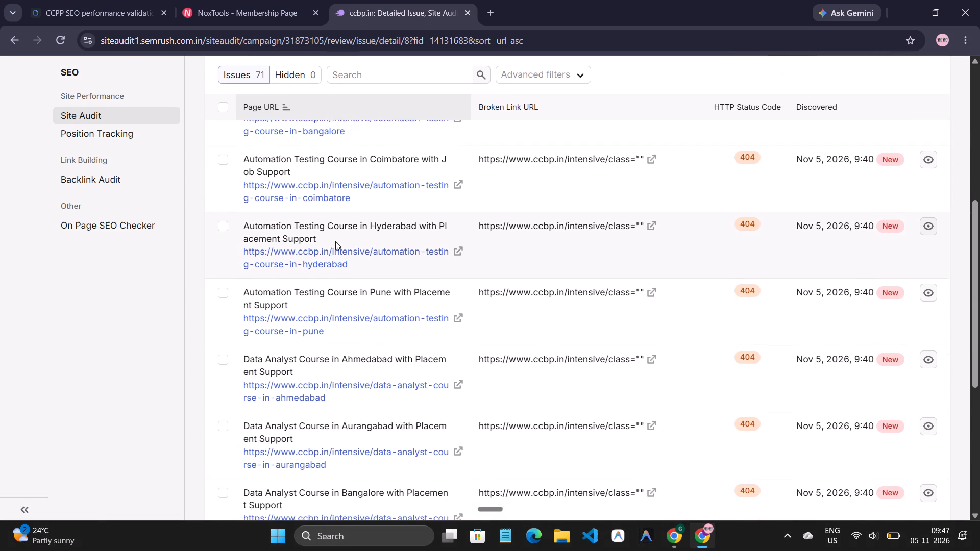
{"action": "scroll", "coordinate": [335, 241], "scroll_direction": "down", "scroll_amount": 3}
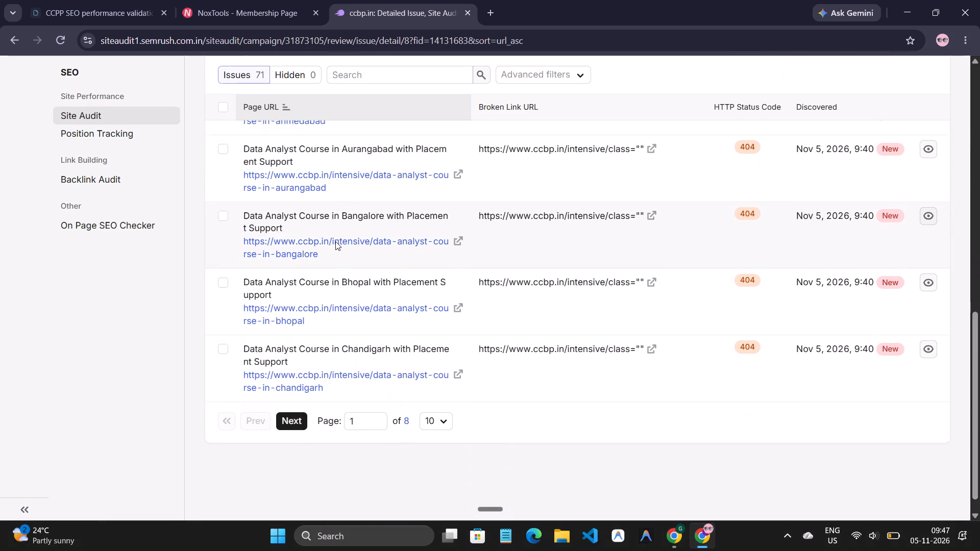
{"action": "scroll", "coordinate": [335, 241], "scroll_direction": "down", "scroll_amount": 1}
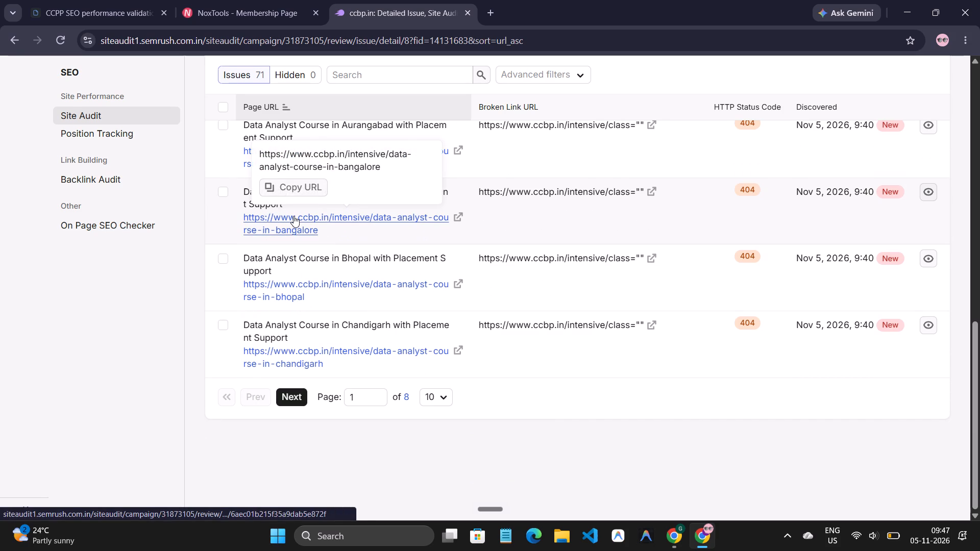
{"action": "scroll", "coordinate": [222, 204], "scroll_direction": "up", "scroll_amount": 2}
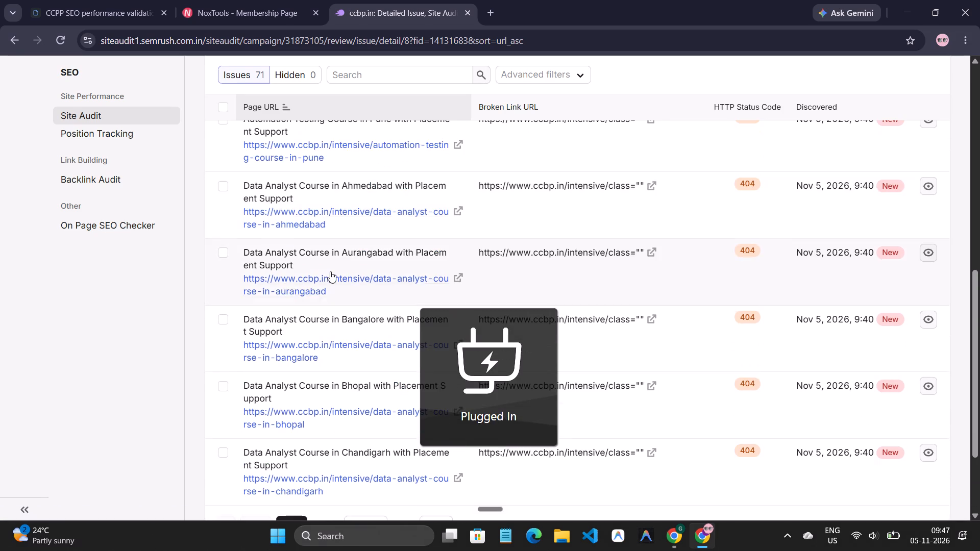
{"action": "scroll", "coordinate": [331, 272], "scroll_direction": "up", "scroll_amount": 1}
{"action": "scroll", "coordinate": [330, 271], "scroll_direction": "down", "scroll_amount": 2}
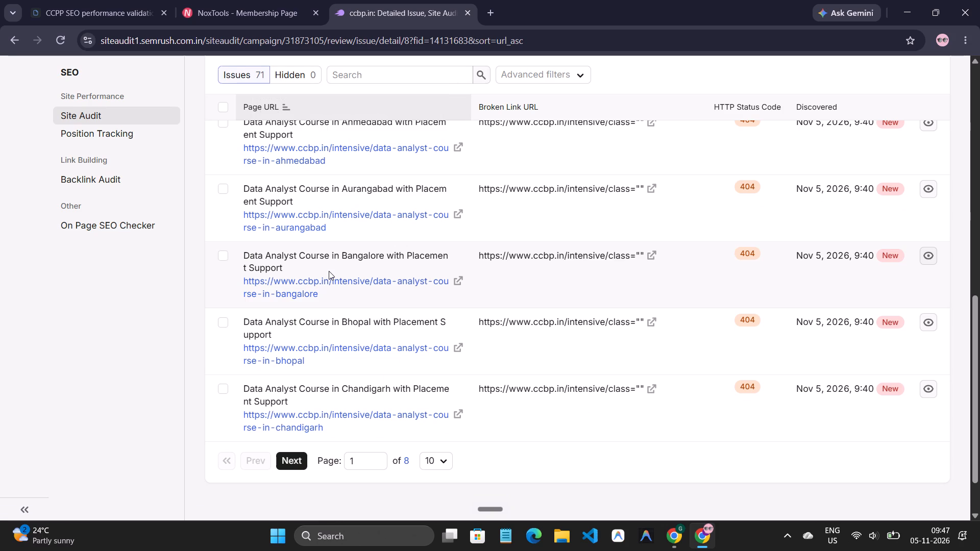
{"action": "scroll", "coordinate": [329, 271], "scroll_direction": "up", "scroll_amount": 7}
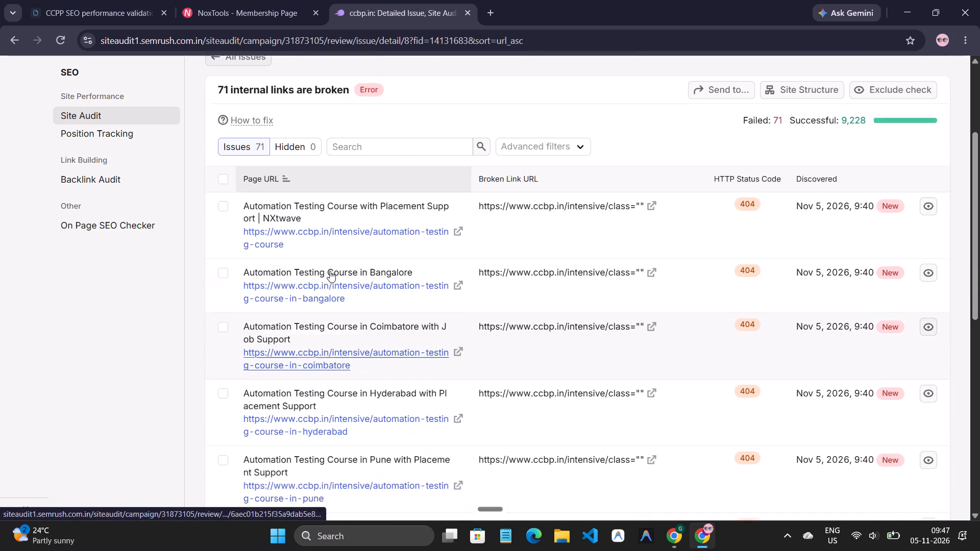
{"action": "scroll", "coordinate": [330, 271], "scroll_direction": "up", "scroll_amount": 1}
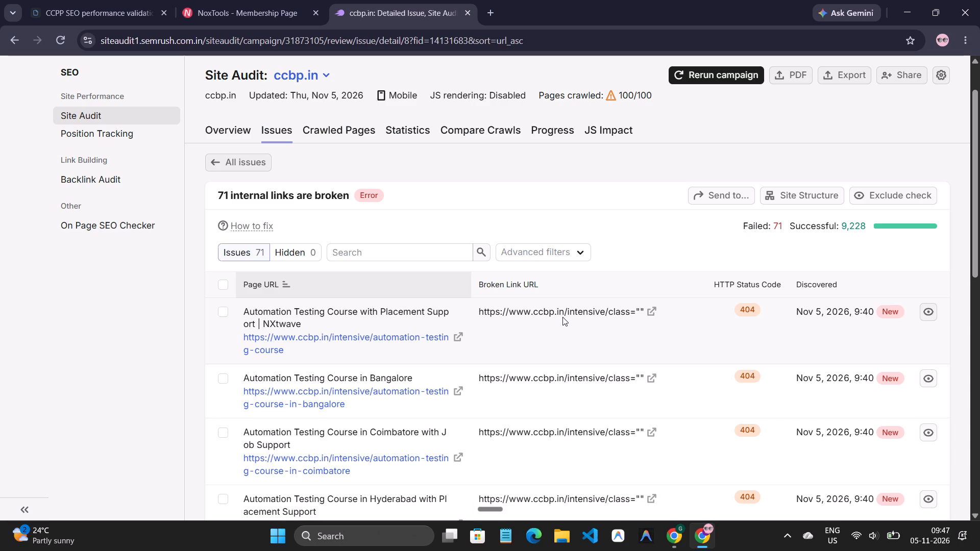
{"action": "scroll", "coordinate": [567, 315], "scroll_direction": "down", "scroll_amount": 1}
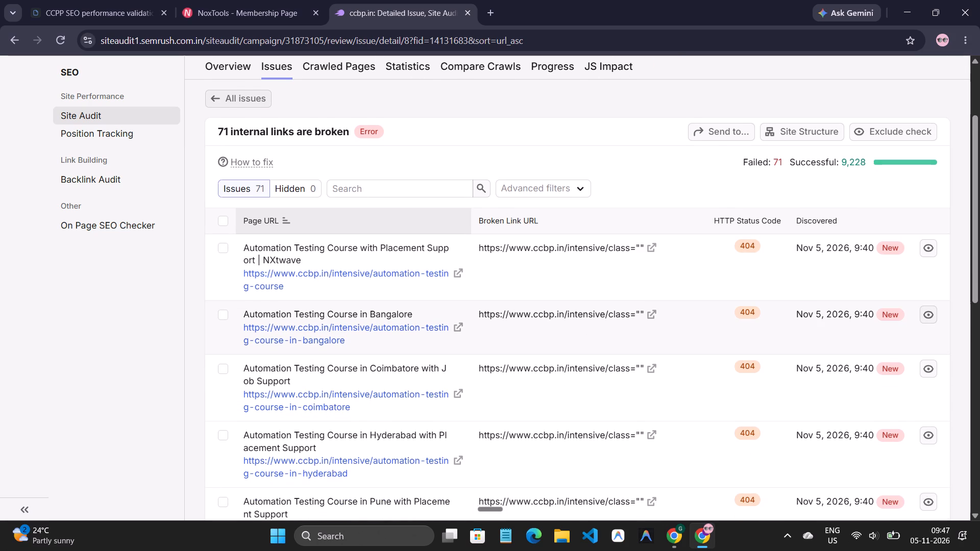
Check the broken link target listed for the Automation Testing Course in Coimbatore page, and close the opened page.
{"action": "left_click", "coordinate": [589, 316]}
{"action": "scroll", "coordinate": [592, 363], "scroll_direction": "down", "scroll_amount": 1}
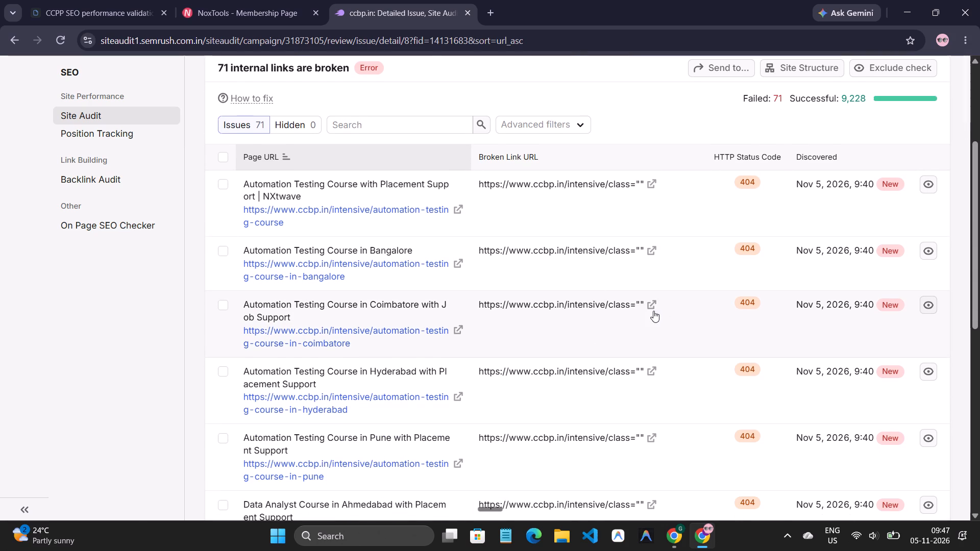
{"action": "left_click", "coordinate": [653, 311]}
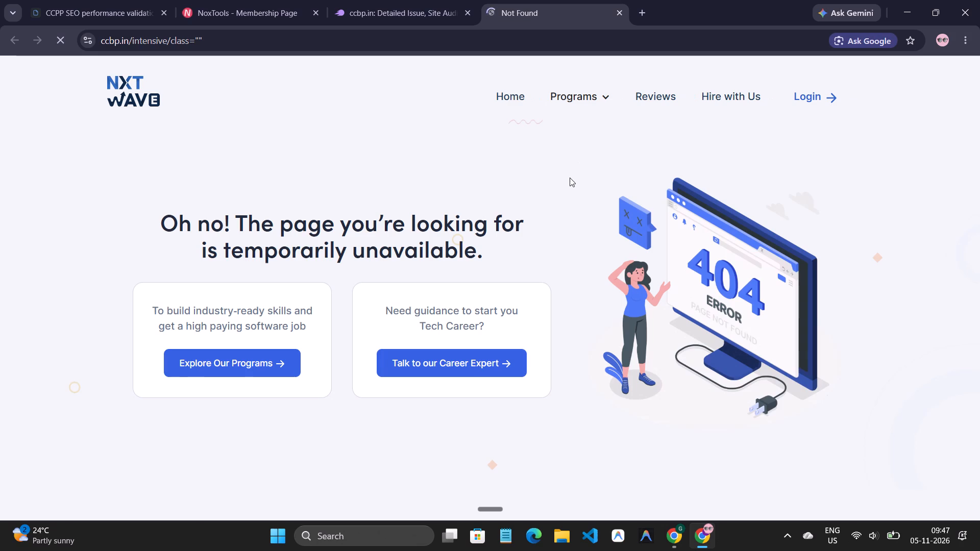
{"action": "left_click", "coordinate": [619, 12]}
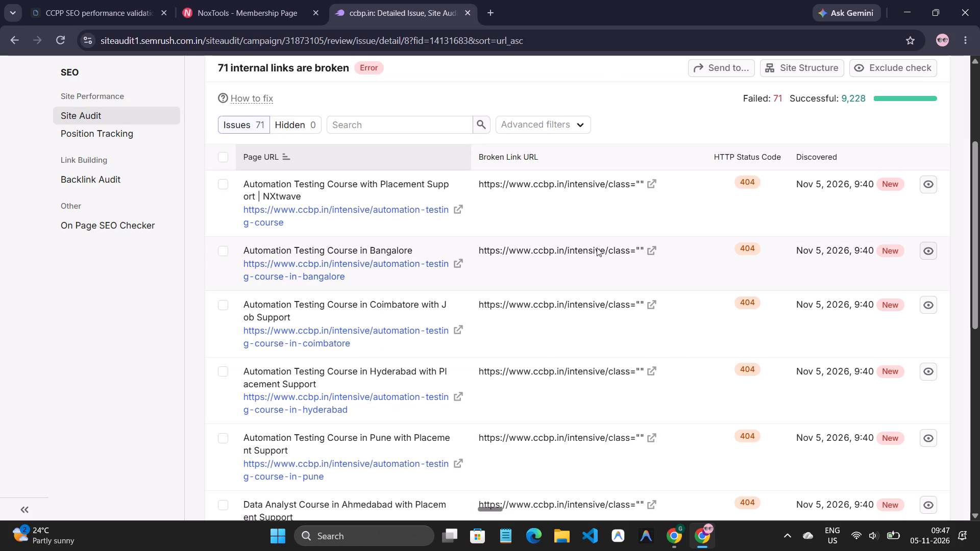
Return from the broken internal links details to the audit's issues list.
{"action": "scroll", "coordinate": [597, 247], "scroll_direction": "up", "scroll_amount": 2}
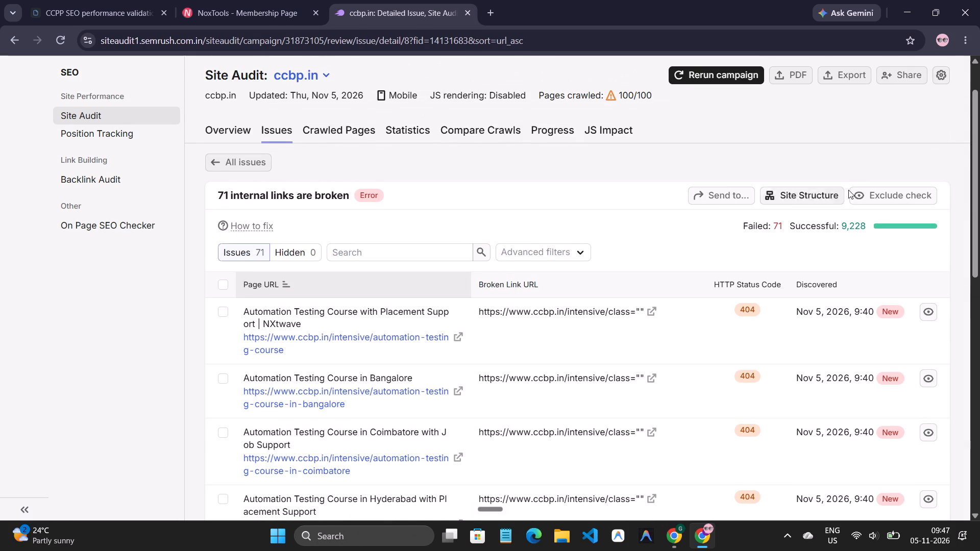
{"action": "left_click", "coordinate": [13, 42]}
{"action": "scroll", "coordinate": [348, 310], "scroll_direction": "down", "scroll_amount": 1}
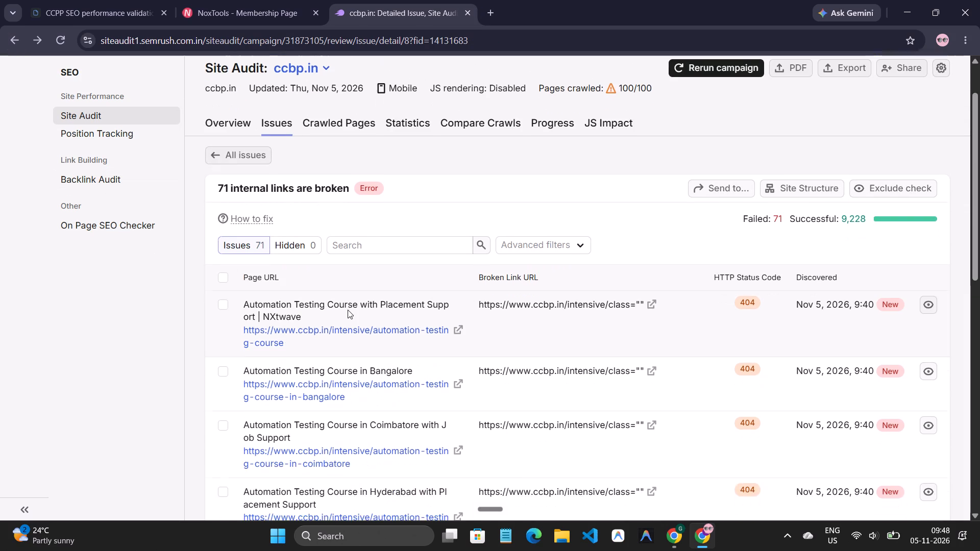
{"action": "scroll", "coordinate": [348, 310], "scroll_direction": "down", "scroll_amount": 2}
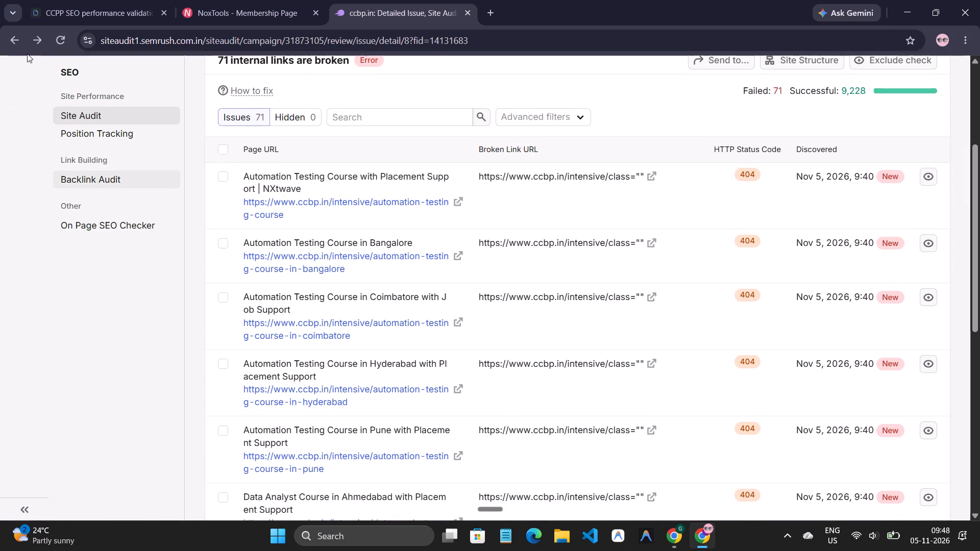
{"action": "left_click", "coordinate": [14, 47]}
{"action": "scroll", "coordinate": [438, 328], "scroll_direction": "down", "scroll_amount": 1}
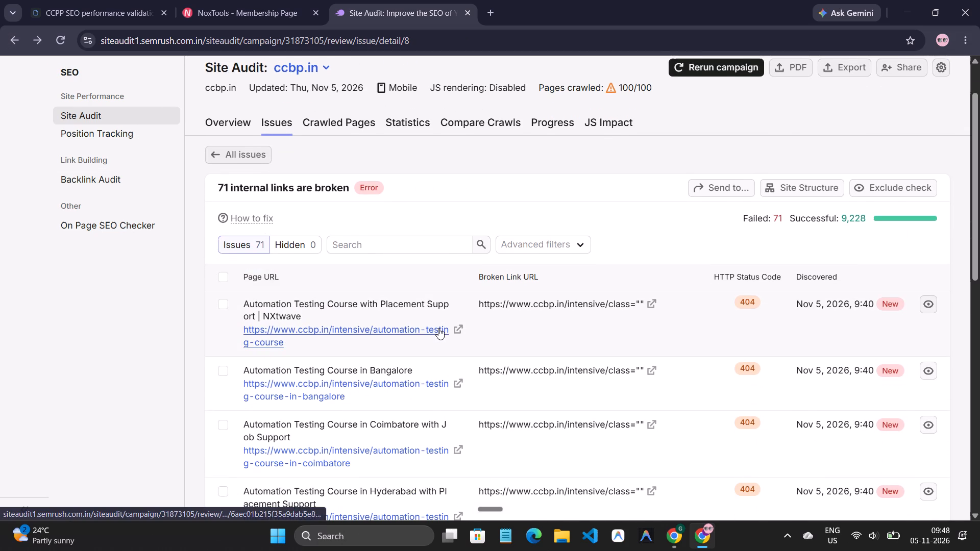
{"action": "left_click", "coordinate": [15, 44]}
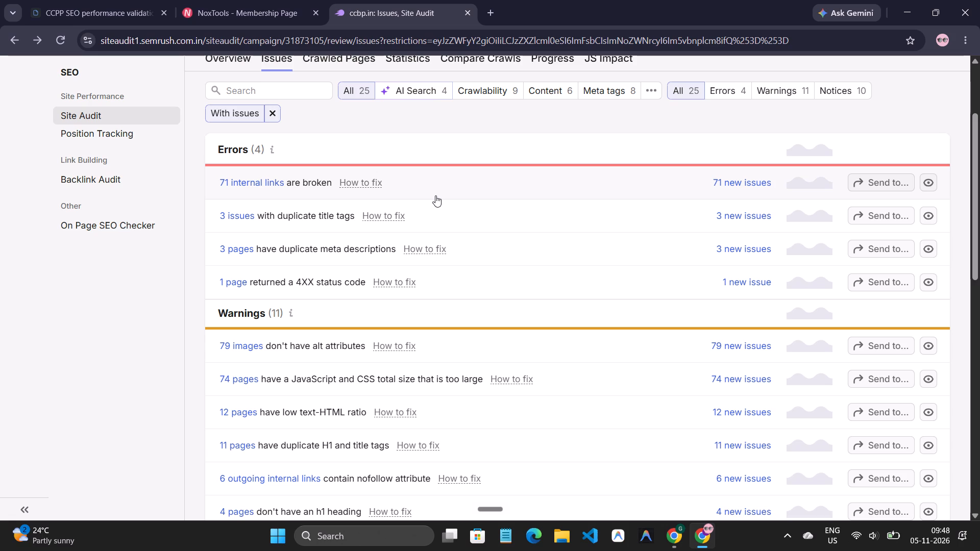
Look over the issues list and read the issue explanation and fix guidance for duplicate meta descriptions.
{"action": "scroll", "coordinate": [436, 196], "scroll_direction": "down", "scroll_amount": 1}
{"action": "scroll", "coordinate": [436, 196], "scroll_direction": "up", "scroll_amount": 3}
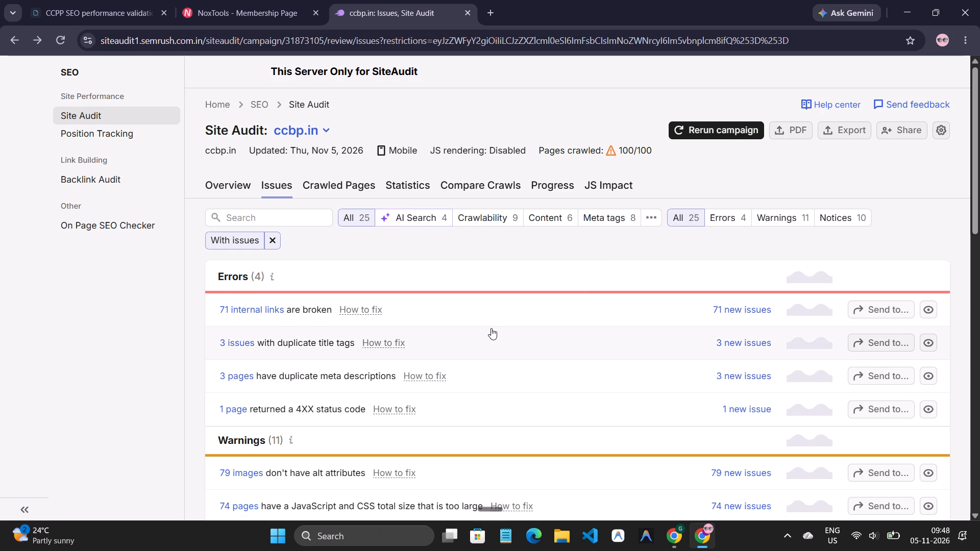
{"action": "scroll", "coordinate": [491, 328], "scroll_direction": "down", "scroll_amount": 2}
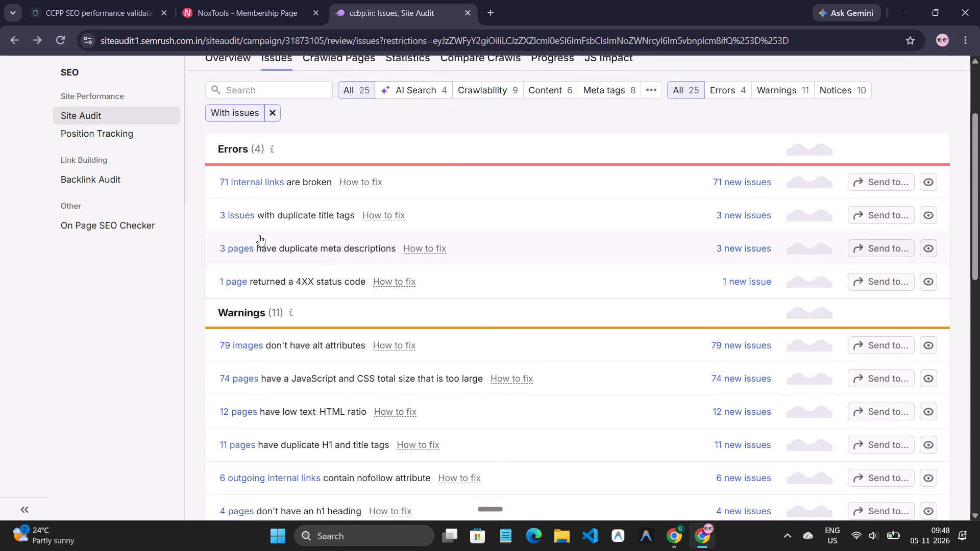
{"action": "left_click", "coordinate": [423, 248]}
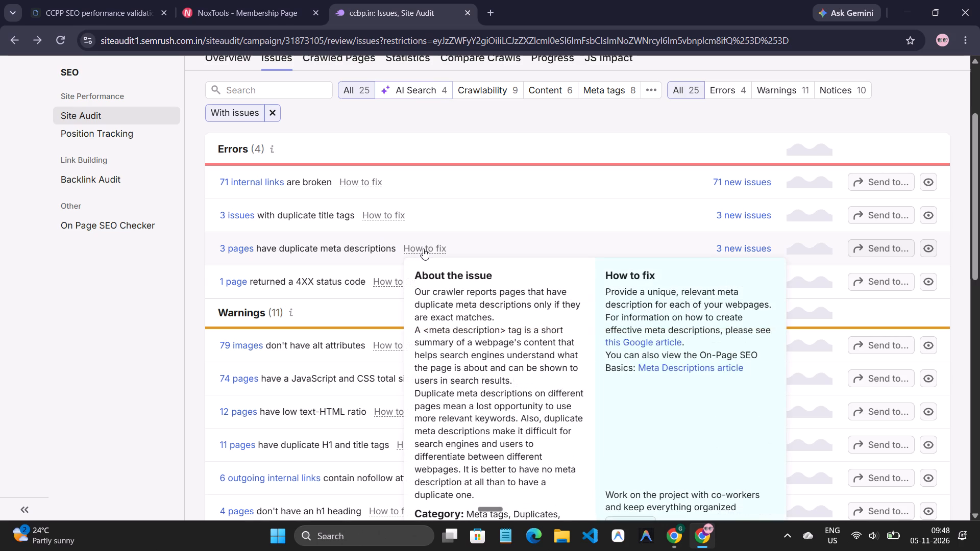
{"action": "left_click", "coordinate": [423, 248]}
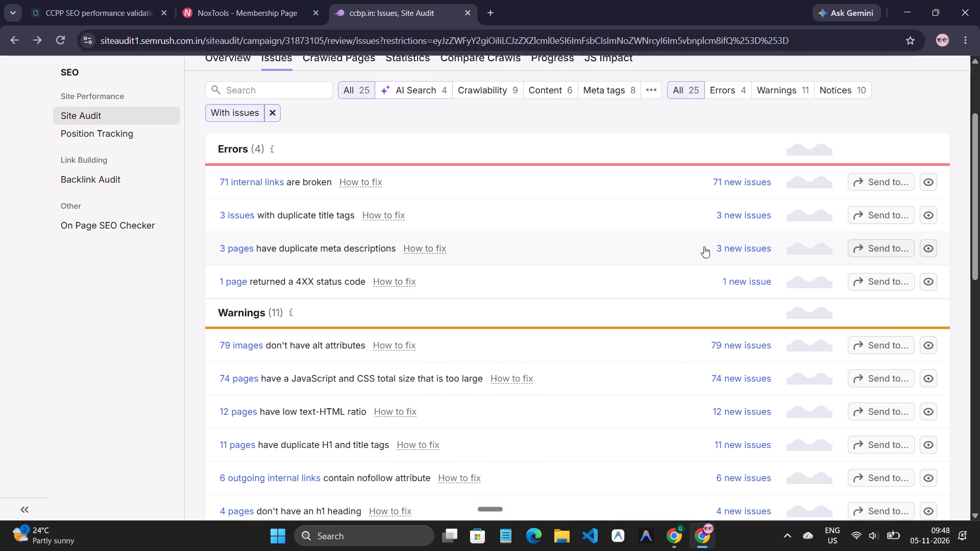
Open the new issues for duplicate meta descriptions, examine the affected page URLs and duplicates, and return to the issues list.
{"action": "left_click", "coordinate": [722, 245]}
{"action": "scroll", "coordinate": [411, 275], "scroll_direction": "down", "scroll_amount": 1}
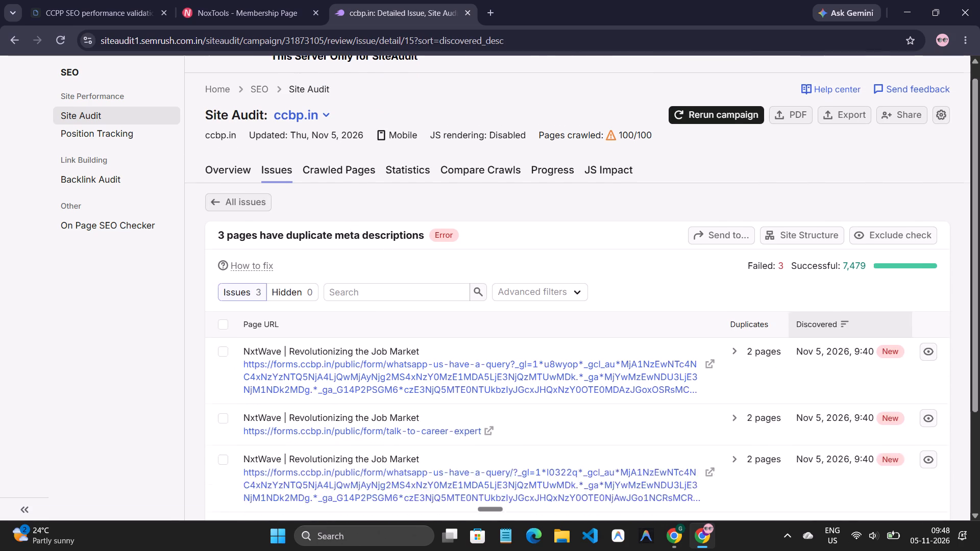
{"action": "scroll", "coordinate": [411, 275], "scroll_direction": "down", "scroll_amount": 2}
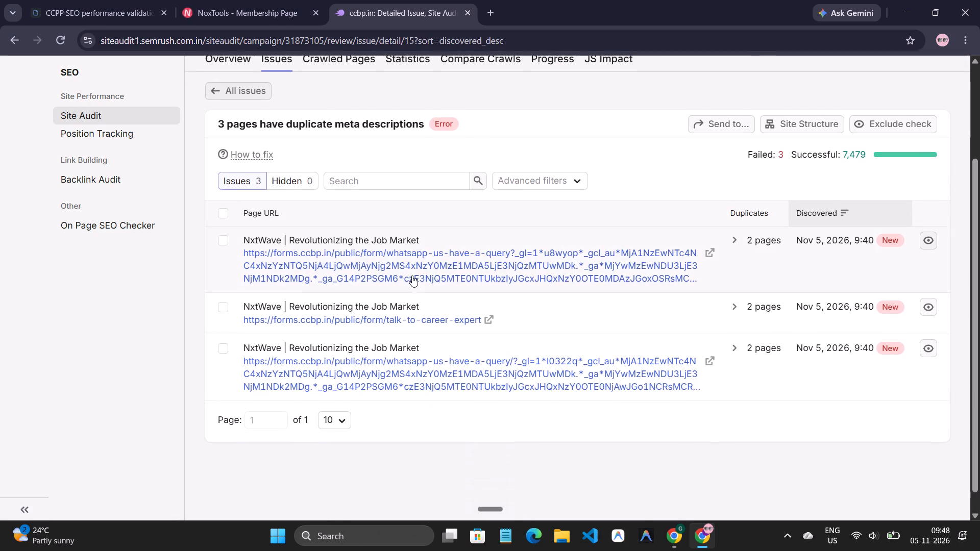
{"action": "scroll", "coordinate": [412, 275], "scroll_direction": "down", "scroll_amount": 1}
{"action": "scroll", "coordinate": [414, 277], "scroll_direction": "up", "scroll_amount": 1}
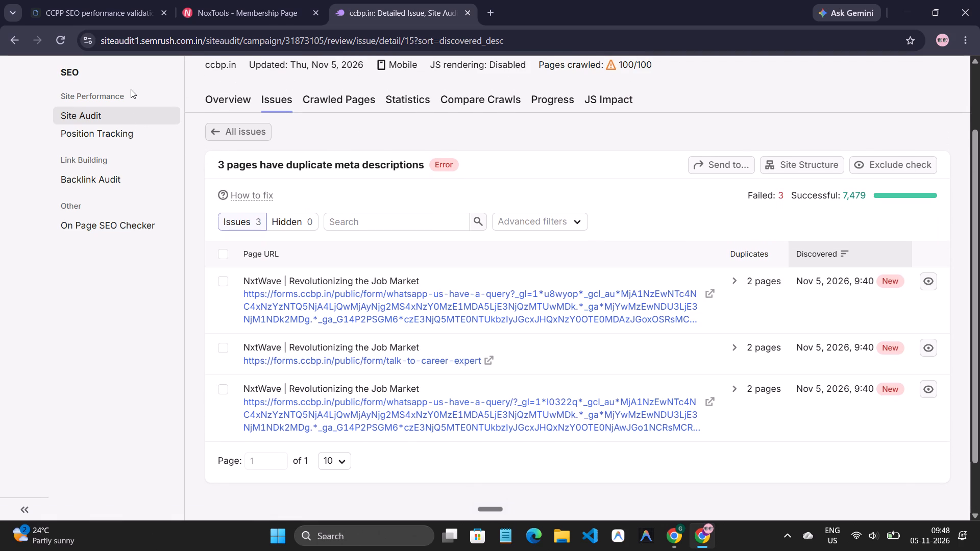
{"action": "left_click", "coordinate": [16, 49]}
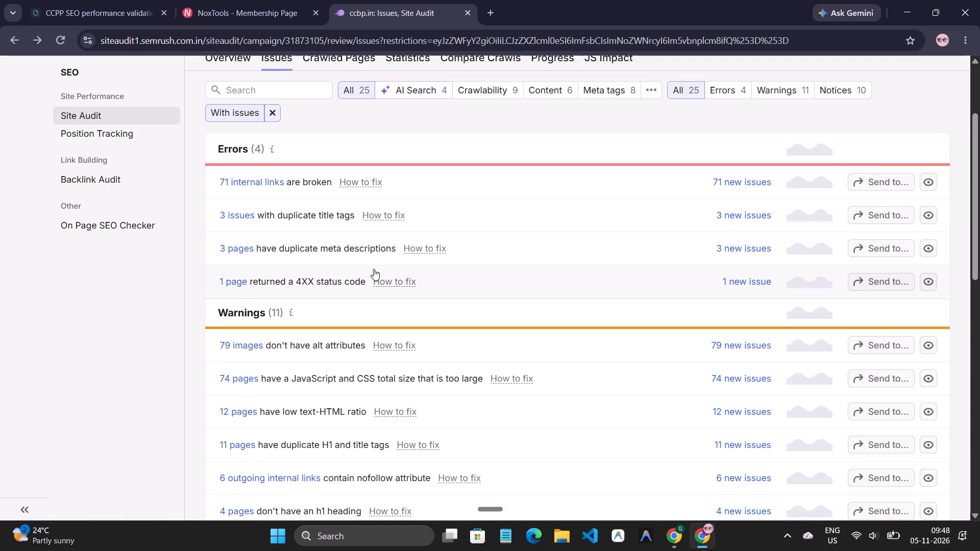
Open the new issue for the 4XX status code error, check the affected URL, and return to the issues list.
{"action": "left_click", "coordinate": [727, 282]}
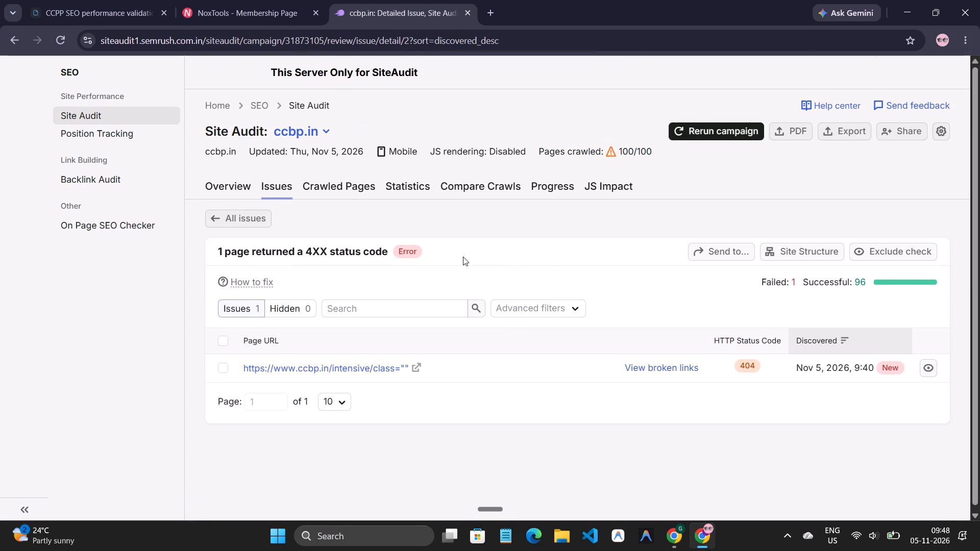
{"action": "left_click", "coordinate": [8, 42]}
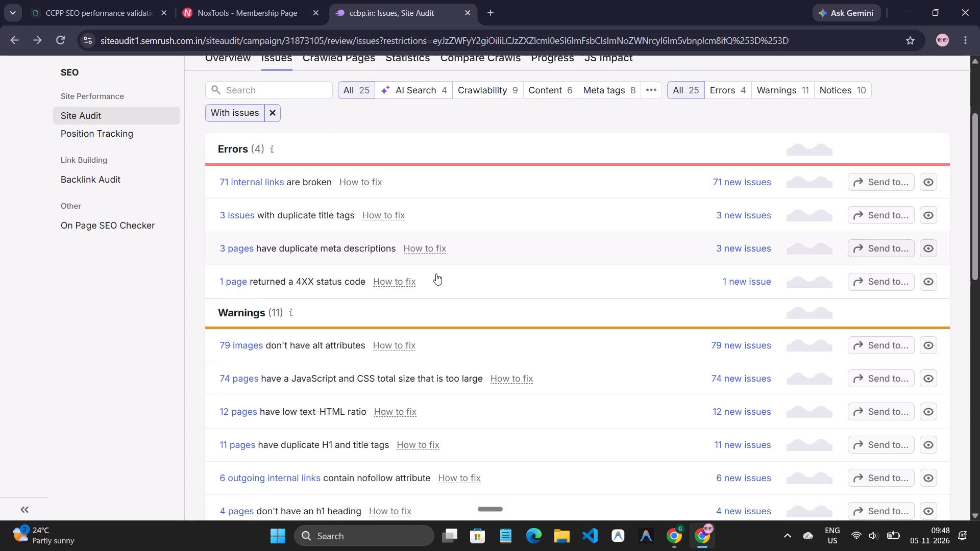
Look over the warnings and read the issue explanation and fix guidance for the low word count warning.
{"action": "scroll", "coordinate": [436, 273], "scroll_direction": "down", "scroll_amount": 1}
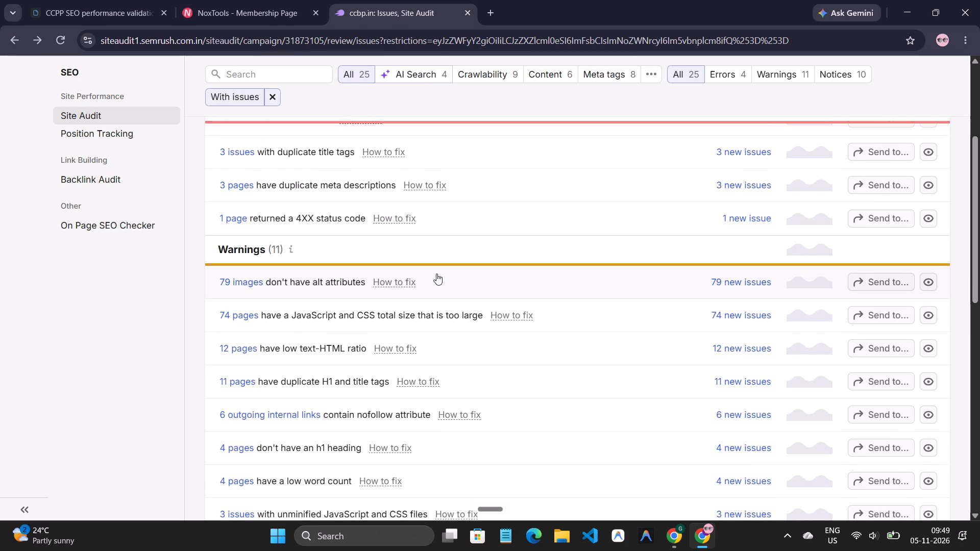
{"action": "scroll", "coordinate": [436, 273], "scroll_direction": "down", "scroll_amount": 2}
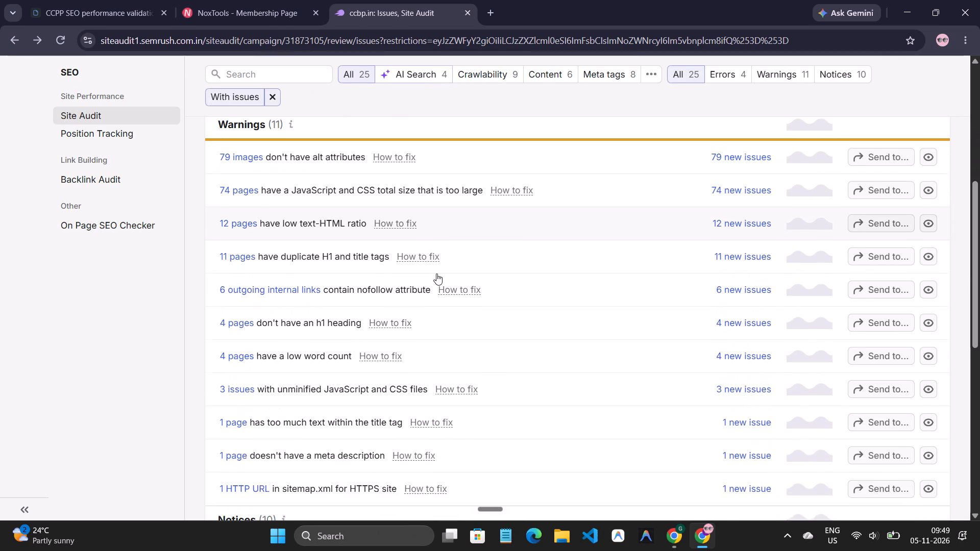
{"action": "scroll", "coordinate": [436, 273], "scroll_direction": "down", "scroll_amount": 1}
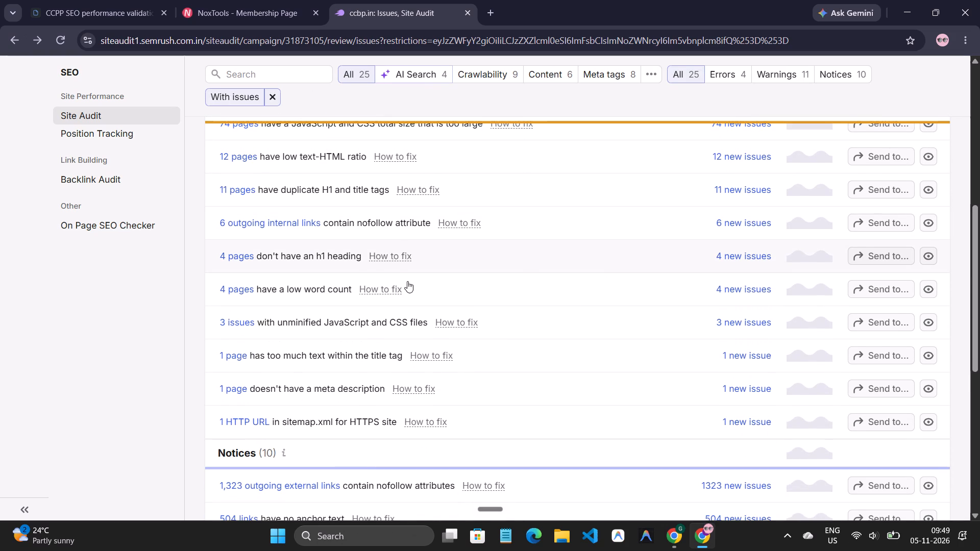
{"action": "left_click", "coordinate": [390, 288]}
{"action": "scroll", "coordinate": [396, 279], "scroll_direction": "down", "scroll_amount": 1}
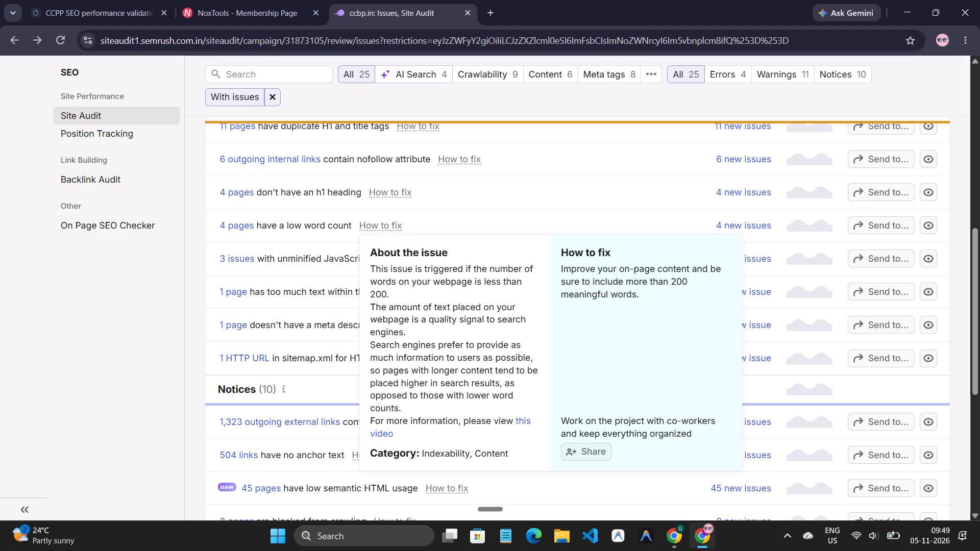
Open the detailed report for pages with a low word count and examine the affected page URLs and their word counts.
{"action": "left_click", "coordinate": [435, 222]}
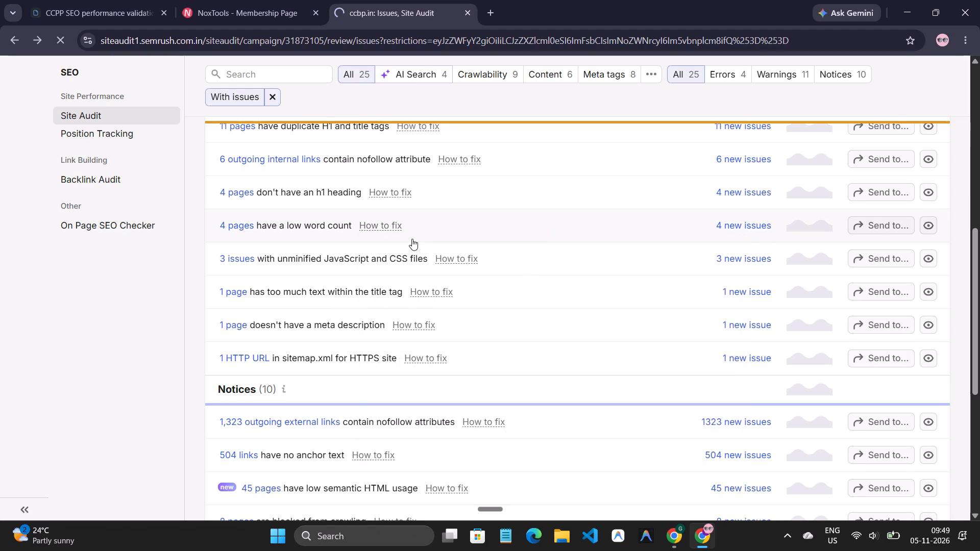
{"action": "scroll", "coordinate": [412, 239], "scroll_direction": "up", "scroll_amount": 1}
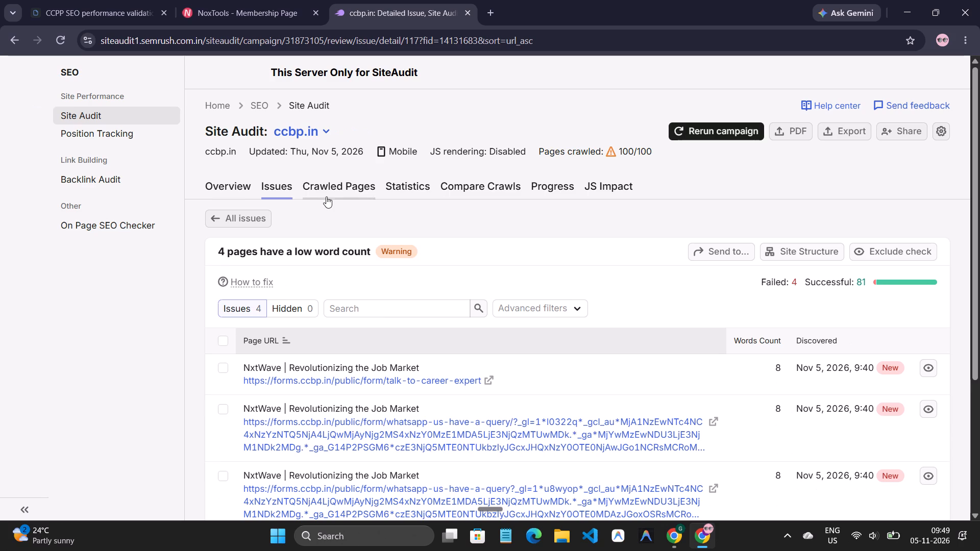
{"action": "scroll", "coordinate": [330, 201], "scroll_direction": "down", "scroll_amount": 1}
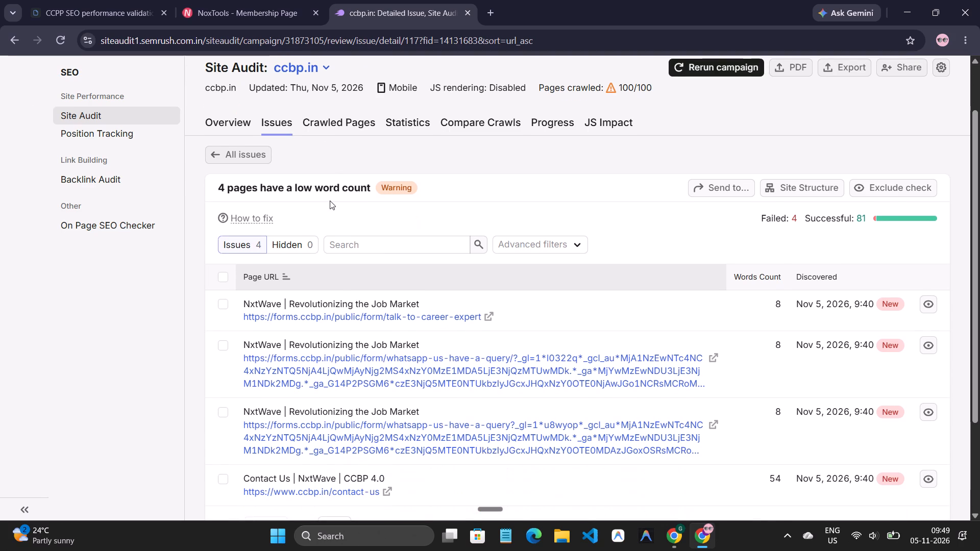
{"action": "scroll", "coordinate": [397, 296], "scroll_direction": "down", "scroll_amount": 2}
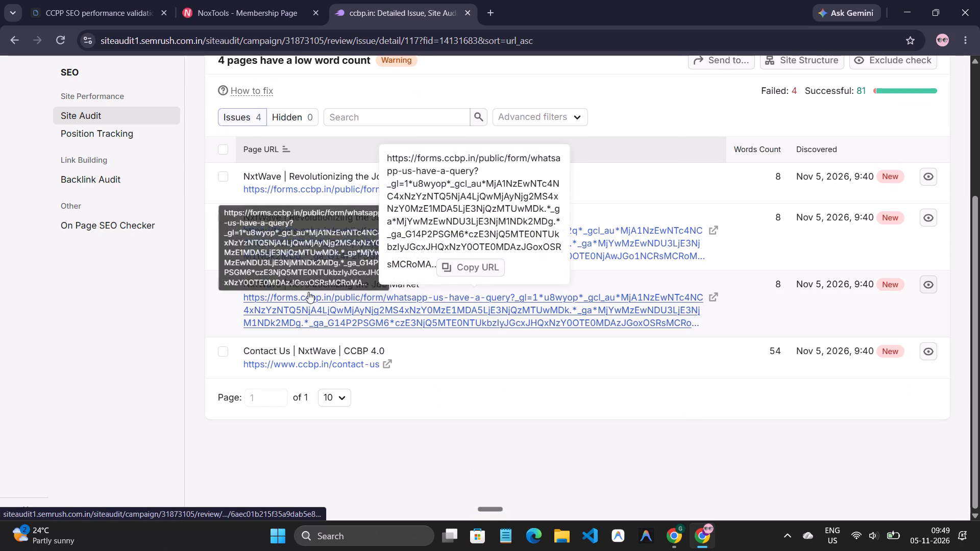
{"action": "scroll", "coordinate": [322, 236], "scroll_direction": "up", "scroll_amount": 1}
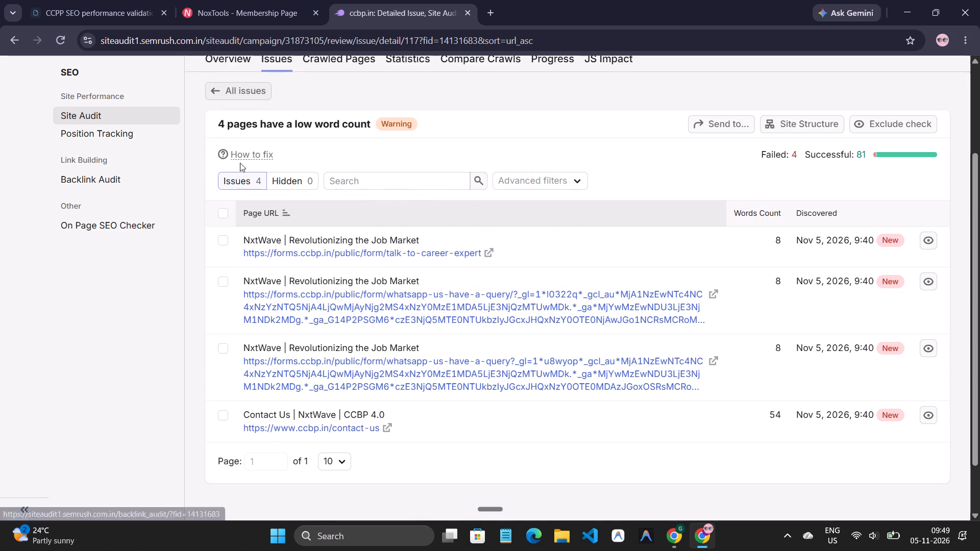
Open the affected talk-to-career-expert page from the low word count report, look over its form content, and close it.
{"action": "left_click", "coordinate": [492, 254]}
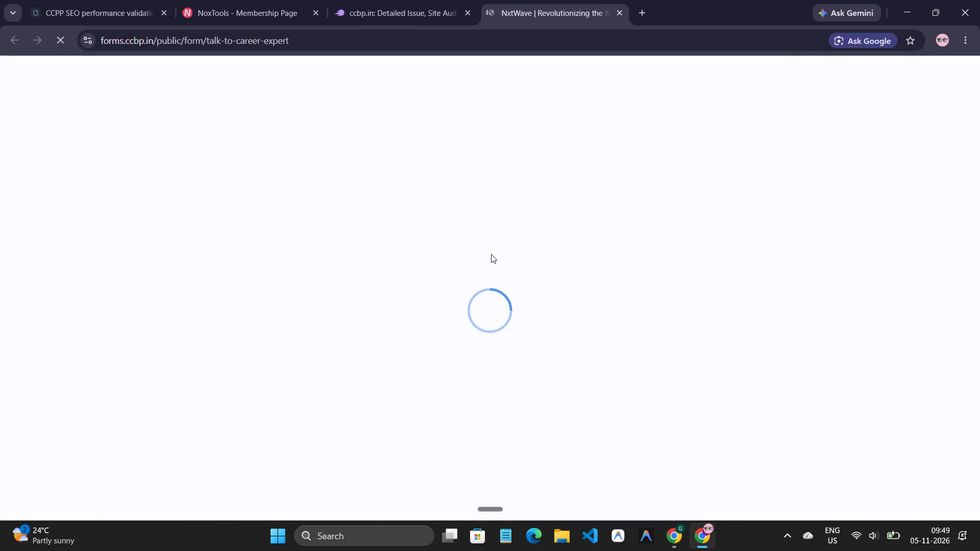
{"action": "scroll", "coordinate": [479, 281], "scroll_direction": "down", "scroll_amount": 2}
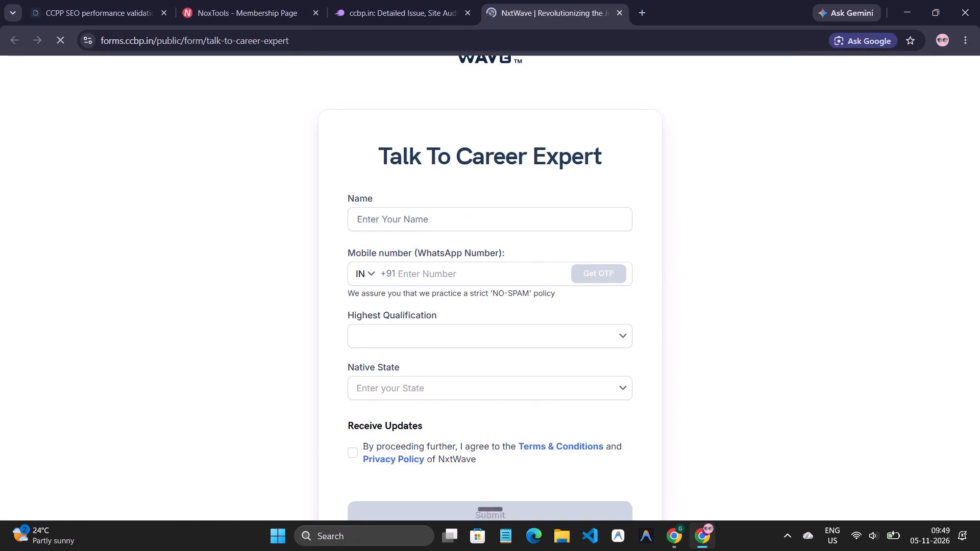
{"action": "scroll", "coordinate": [479, 281], "scroll_direction": "down", "scroll_amount": 3}
{"action": "scroll", "coordinate": [474, 277], "scroll_direction": "up", "scroll_amount": 4}
{"action": "scroll", "coordinate": [474, 277], "scroll_direction": "down", "scroll_amount": 1}
{"action": "scroll", "coordinate": [474, 277], "scroll_direction": "up", "scroll_amount": 2}
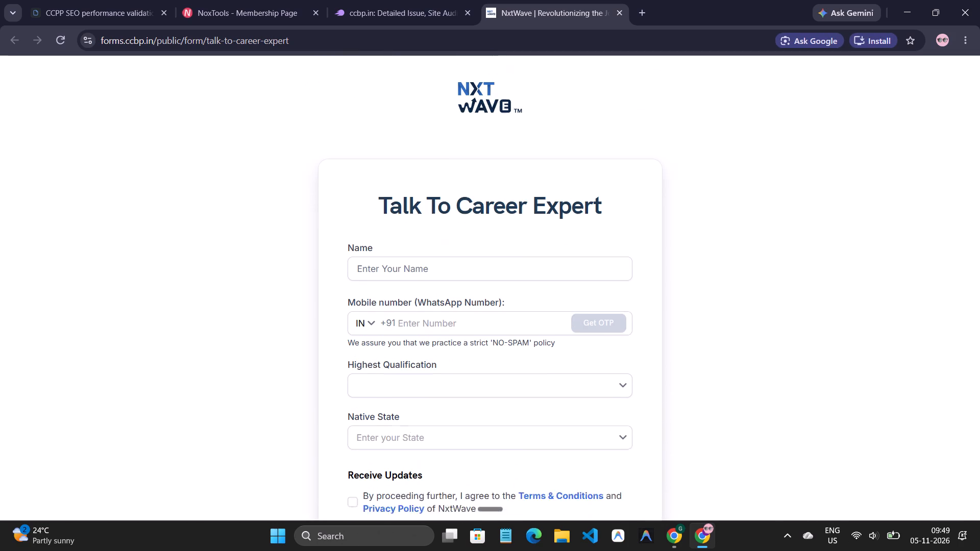
{"action": "left_click", "coordinate": [616, 12]}
Go back from the low word count report to the full issues list.
{"action": "left_click", "coordinate": [266, 5]}
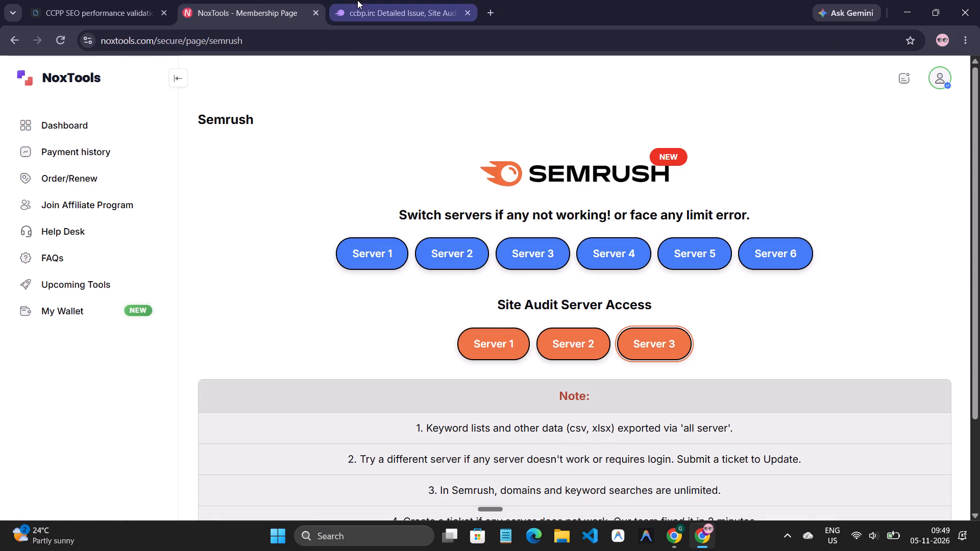
{"action": "left_click", "coordinate": [357, 0]}
{"action": "scroll", "coordinate": [232, 158], "scroll_direction": "up", "scroll_amount": 4}
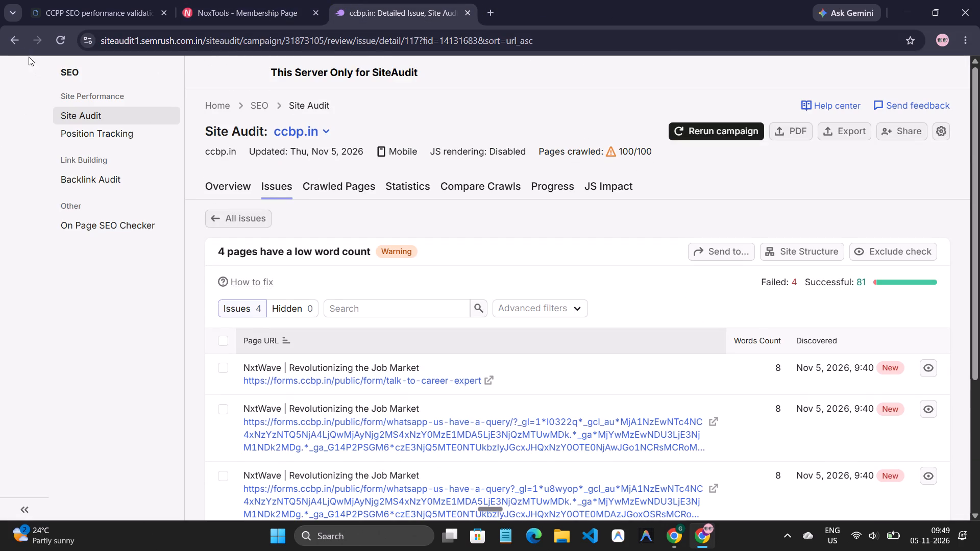
{"action": "left_click", "coordinate": [20, 46]}
{"action": "left_click", "coordinate": [16, 44]}
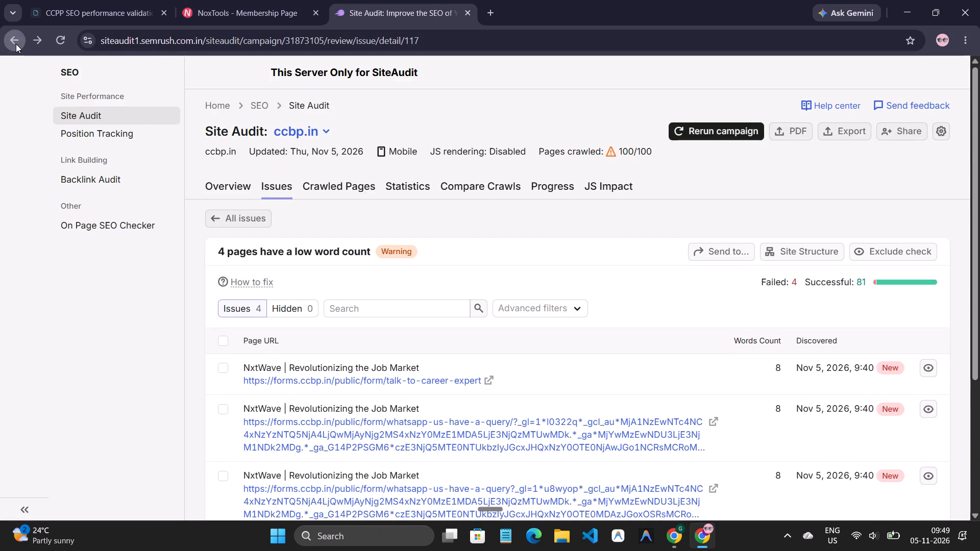
{"action": "left_click", "coordinate": [16, 44]}
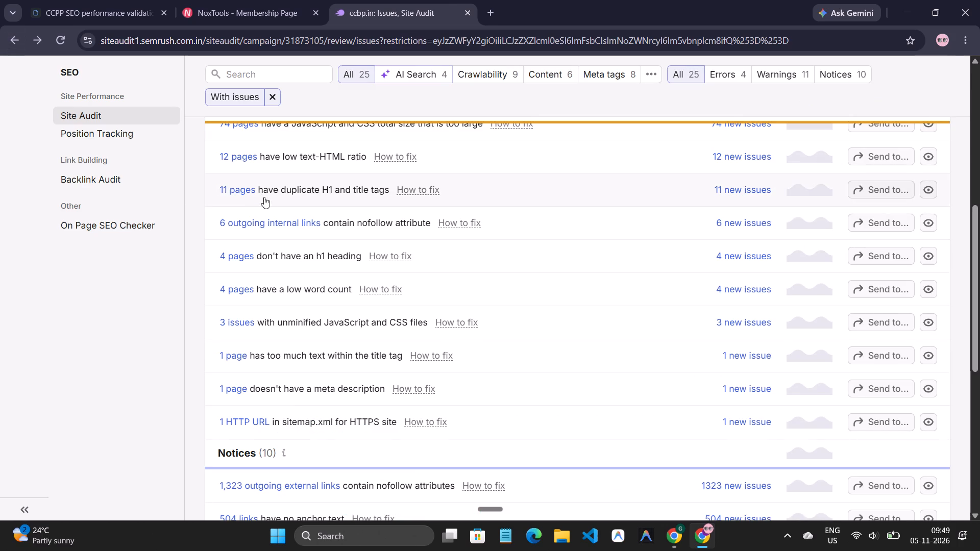
Open the new issue for too much text within the title tag, examine the affected URL and title, and return to the issues list.
{"action": "scroll", "coordinate": [295, 237], "scroll_direction": "down", "scroll_amount": 1}
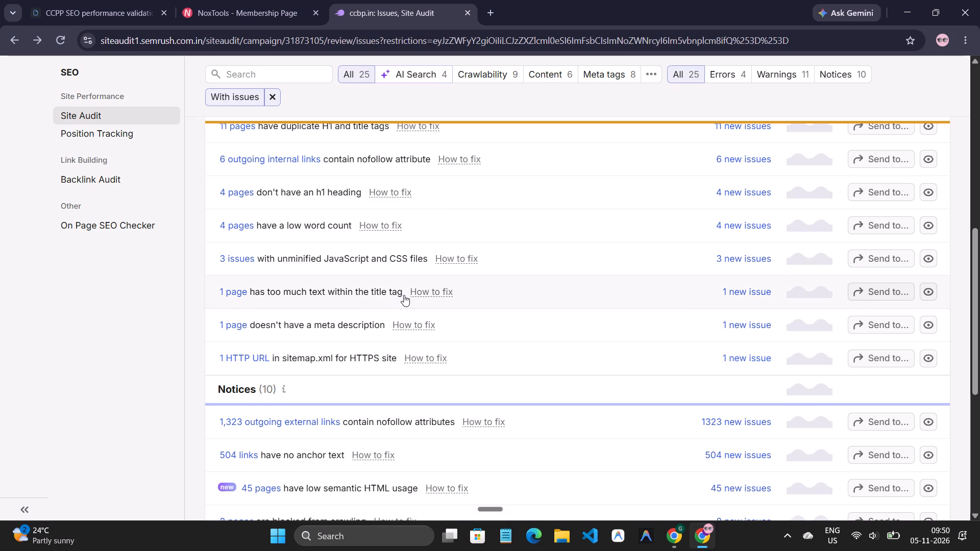
{"action": "scroll", "coordinate": [407, 294], "scroll_direction": "up", "scroll_amount": 1}
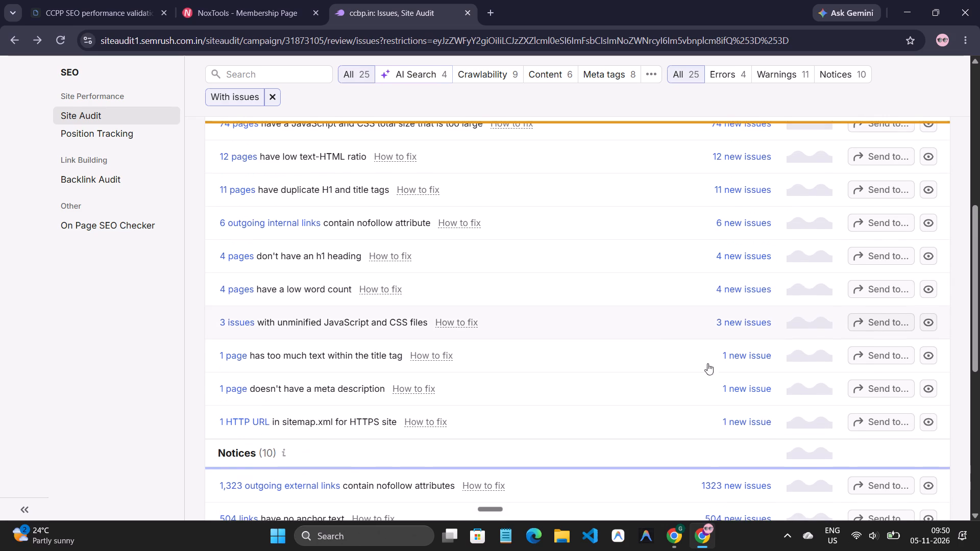
{"action": "left_click", "coordinate": [740, 360]}
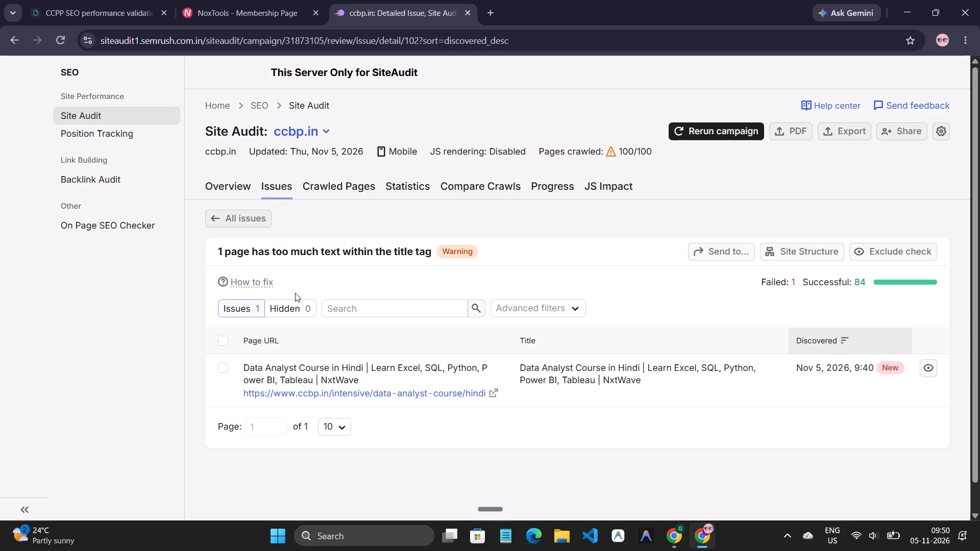
{"action": "scroll", "coordinate": [252, 267], "scroll_direction": "up", "scroll_amount": 1}
{"action": "left_click", "coordinate": [7, 39]}
Export the site audit's Issues report to CSV.
{"action": "scroll", "coordinate": [435, 247], "scroll_direction": "up", "scroll_amount": 1}
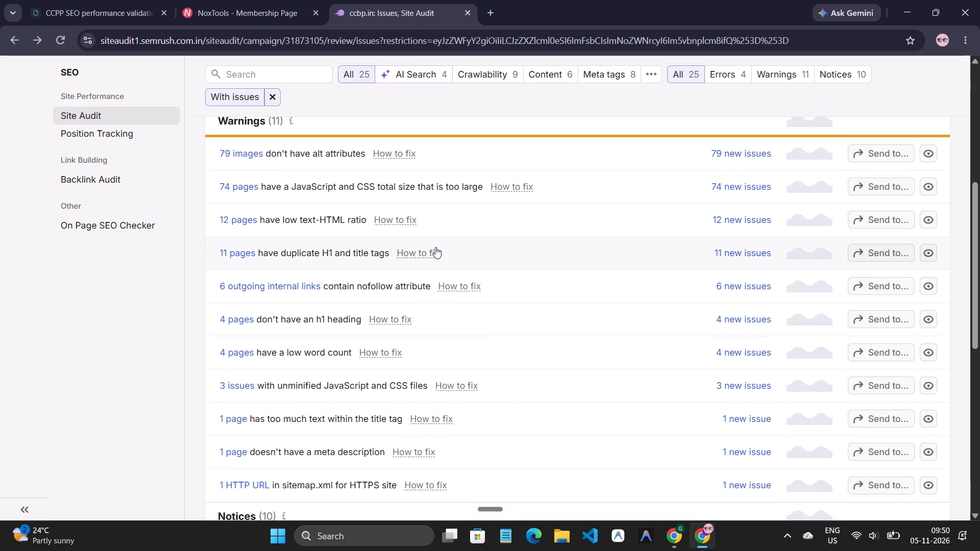
{"action": "scroll", "coordinate": [435, 247], "scroll_direction": "up", "scroll_amount": 6}
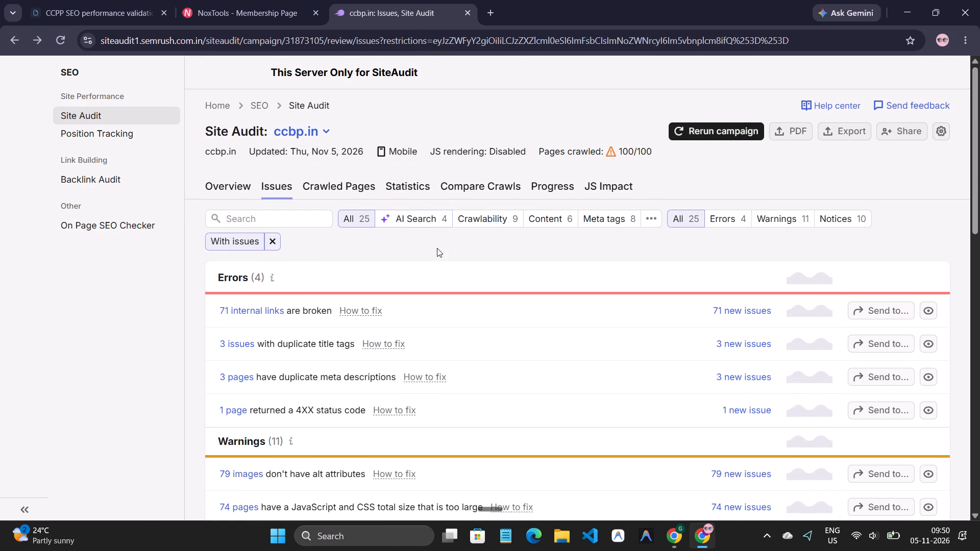
{"action": "left_click", "coordinate": [836, 134]}
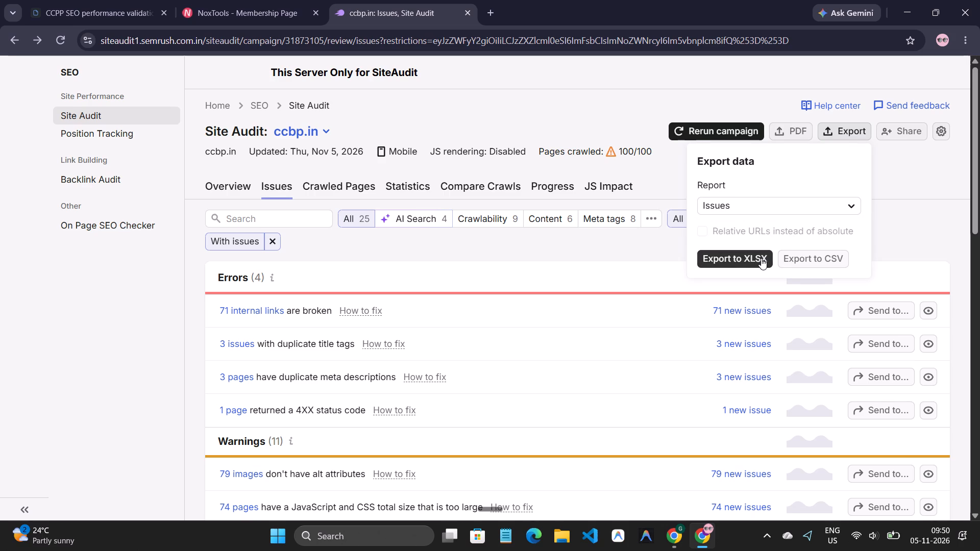
{"action": "left_click", "coordinate": [811, 265]}
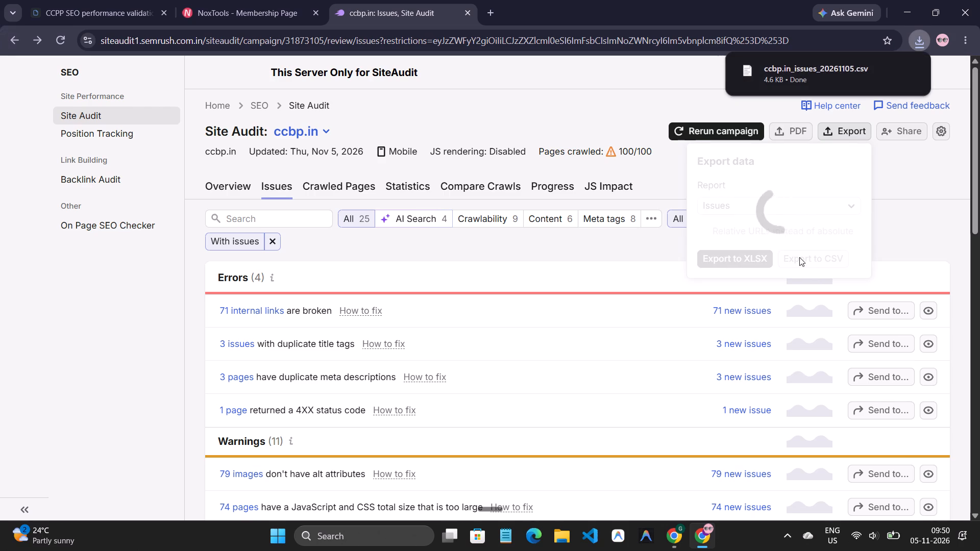
Export the site audit's Issues report to XLSX.
{"action": "left_click", "coordinate": [842, 133]}
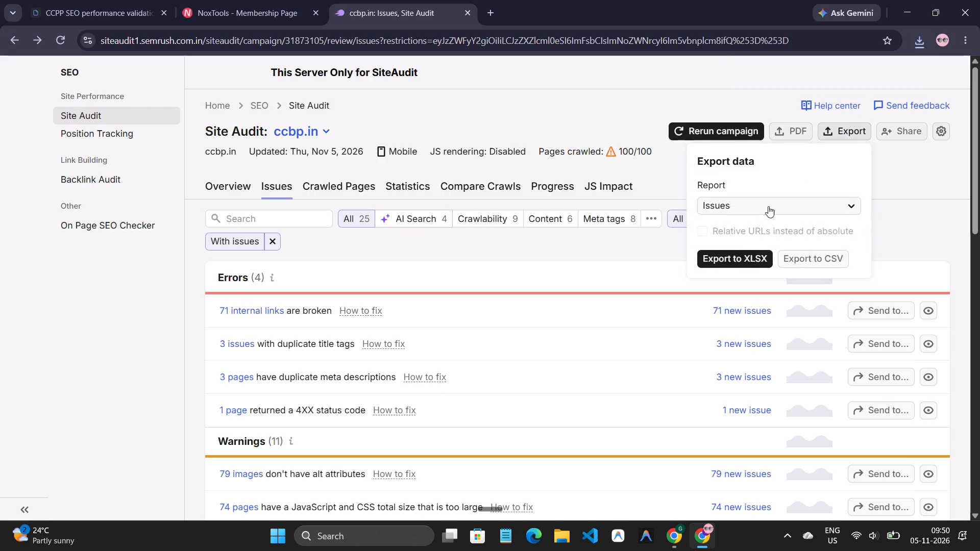
{"action": "left_click", "coordinate": [746, 254]}
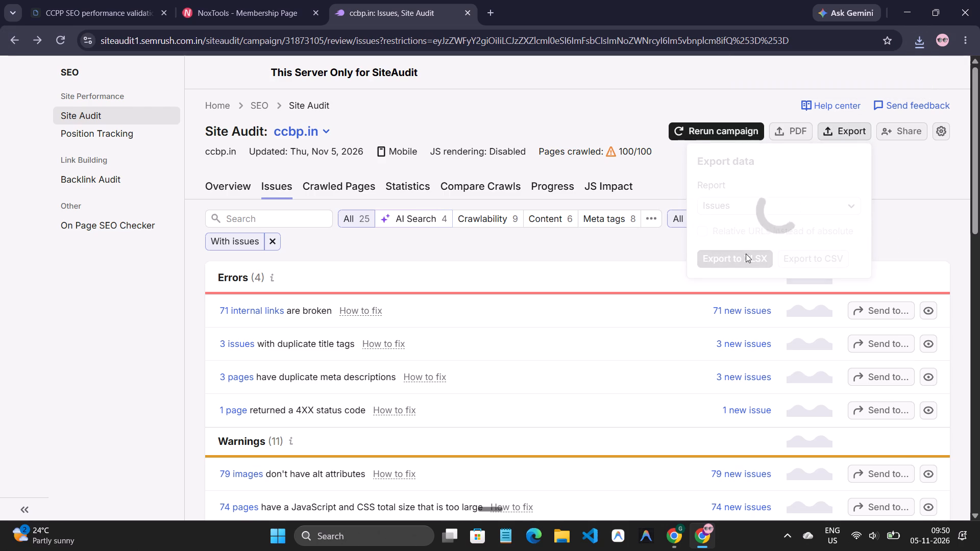
Open the downloaded XLSX issues file in Excel, using that app just once.
{"action": "left_click", "coordinate": [914, 48]}
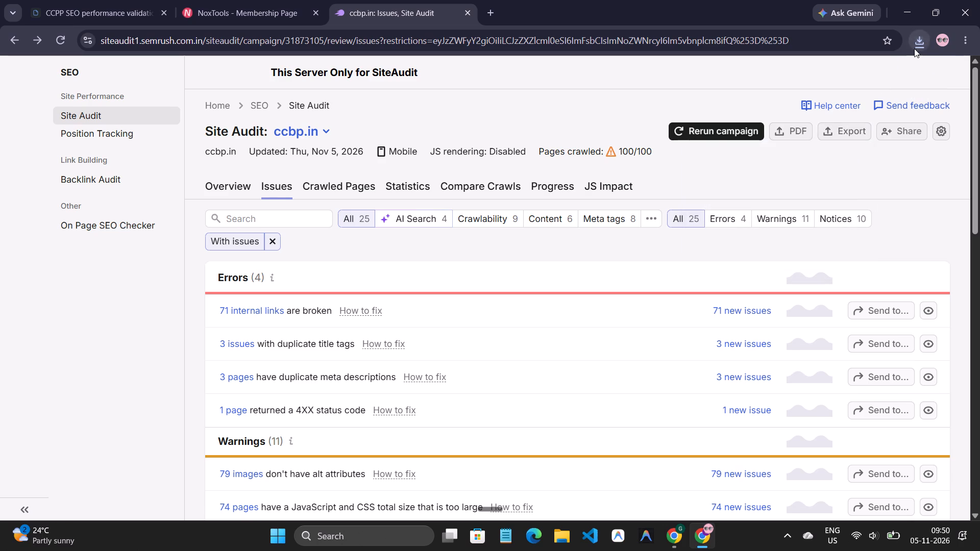
{"action": "double_click", "coordinate": [821, 90]}
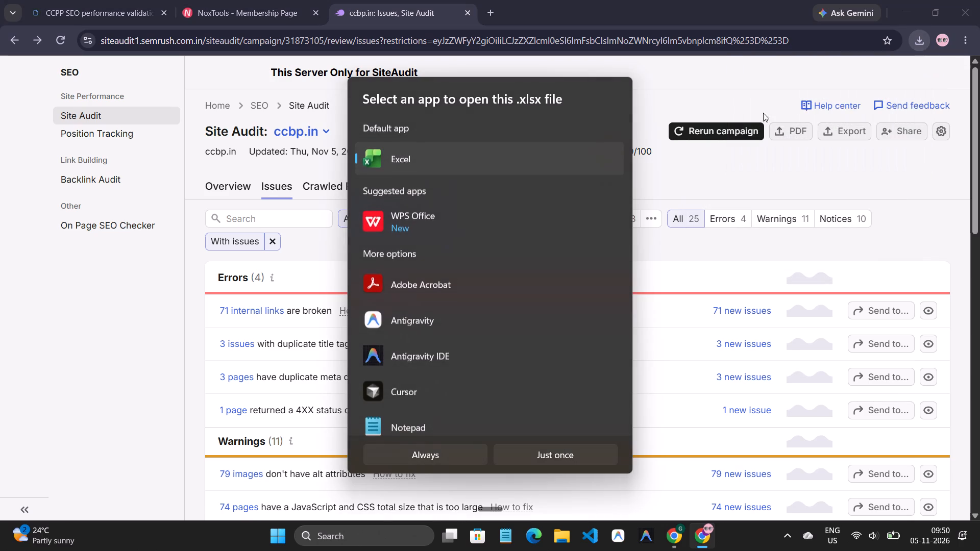
{"action": "left_click", "coordinate": [566, 459]}
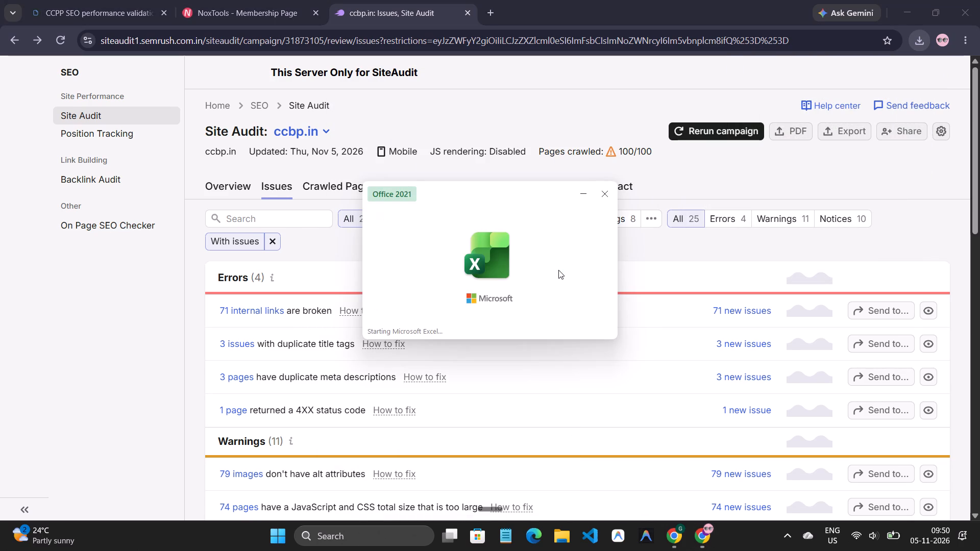
Look through the exported issues spreadsheet, examining the issue types, issue names, failed checks and total checks for errors, warnings and notices.
{"action": "scroll", "coordinate": [203, 223], "scroll_direction": "up", "scroll_amount": 3}
{"action": "scroll", "coordinate": [201, 222], "scroll_direction": "down", "scroll_amount": 1}
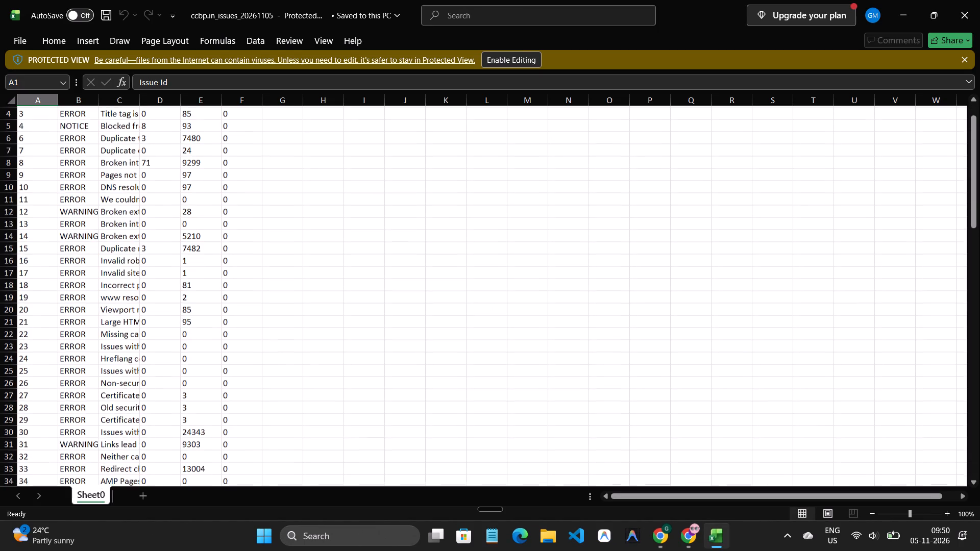
{"action": "scroll", "coordinate": [201, 222], "scroll_direction": "down", "scroll_amount": 1}
{"action": "scroll", "coordinate": [201, 222], "scroll_direction": "up", "scroll_amount": 2}
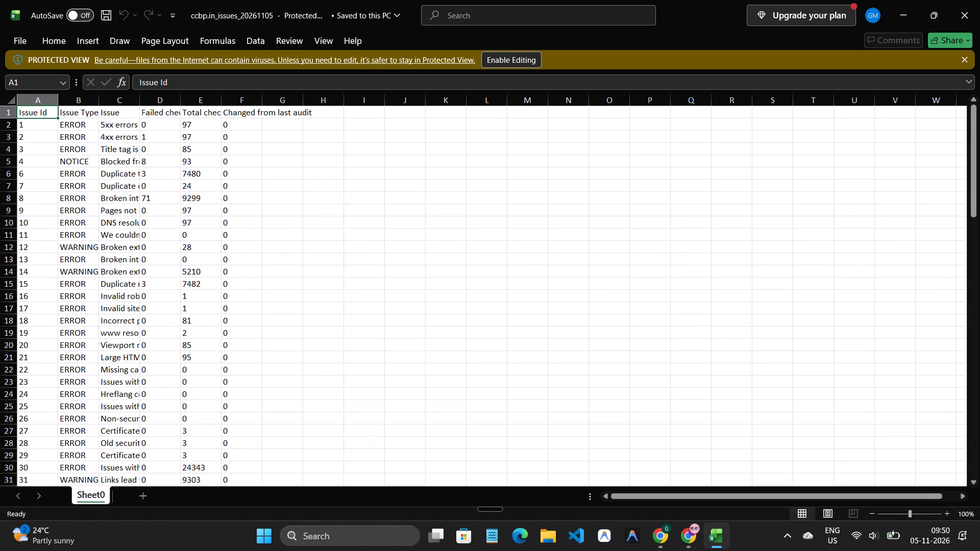
{"action": "scroll", "coordinate": [201, 222], "scroll_direction": "down", "scroll_amount": 4}
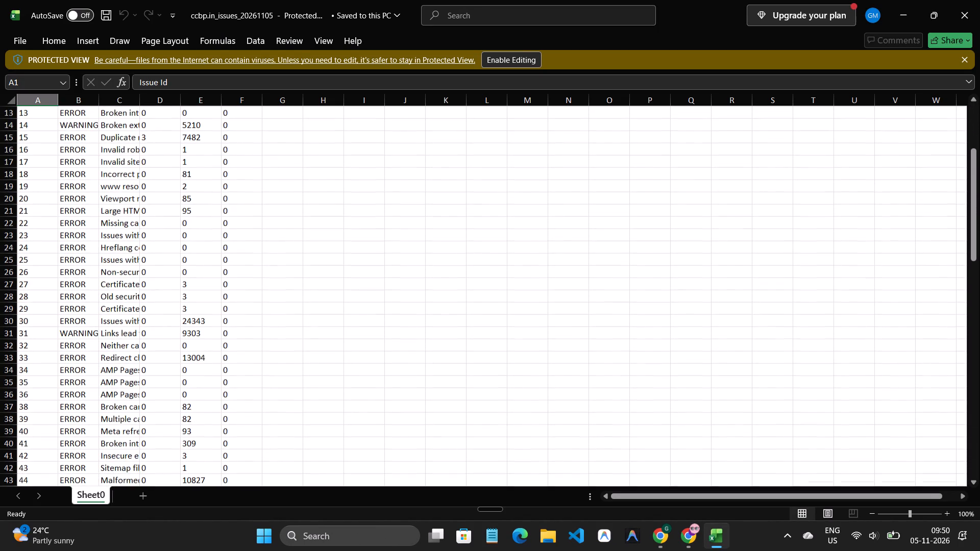
{"action": "scroll", "coordinate": [201, 222], "scroll_direction": "up", "scroll_amount": 2}
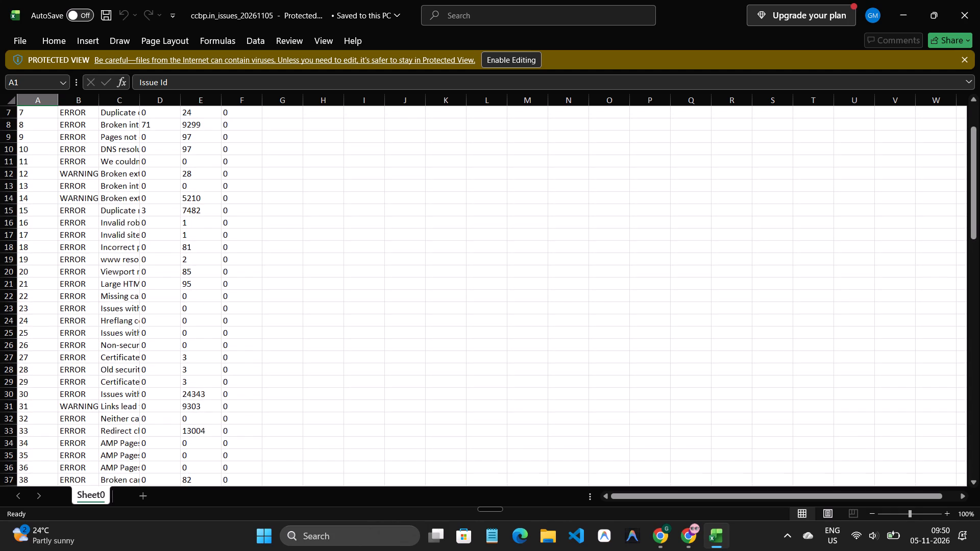
{"action": "scroll", "coordinate": [201, 222], "scroll_direction": "down", "scroll_amount": 3}
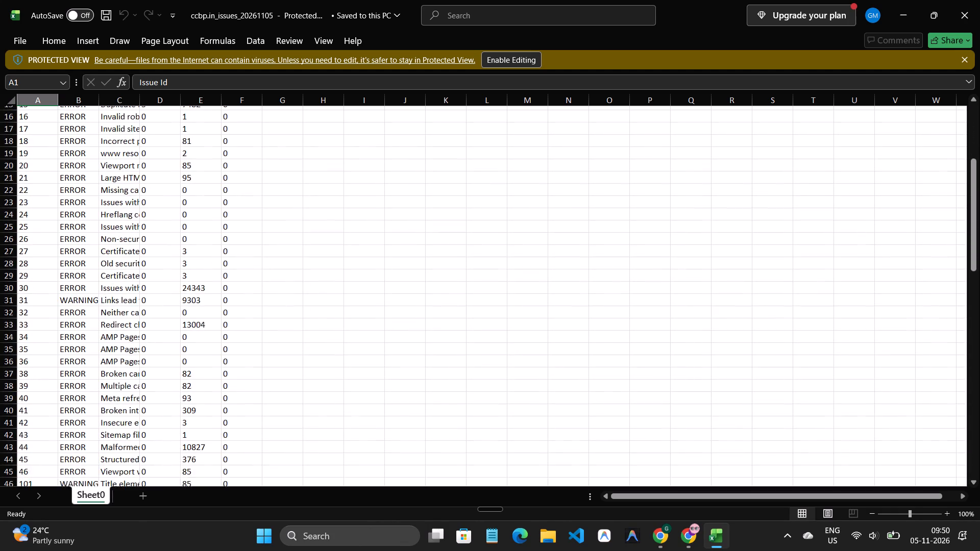
{"action": "scroll", "coordinate": [201, 222], "scroll_direction": "down", "scroll_amount": 1}
{"action": "scroll", "coordinate": [201, 222], "scroll_direction": "up", "scroll_amount": 6}
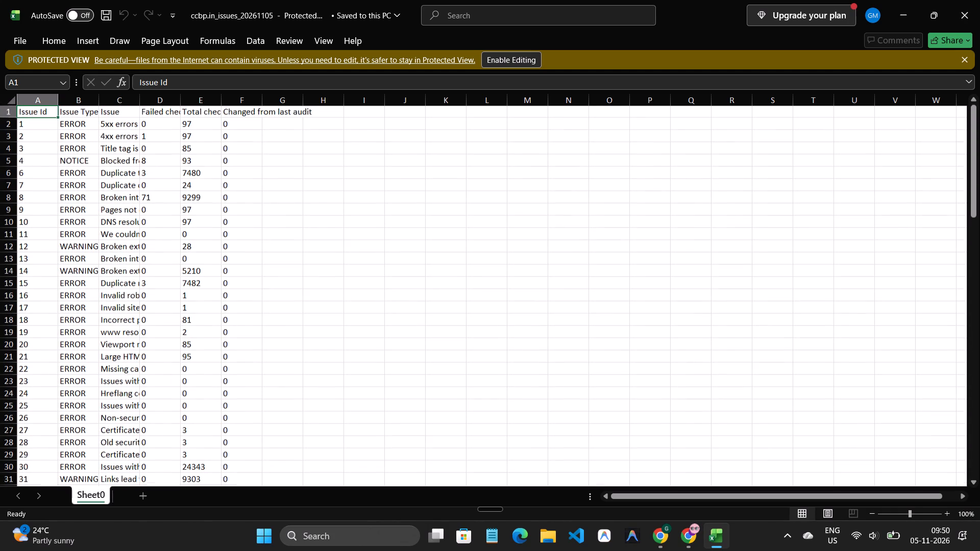
{"action": "scroll", "coordinate": [201, 222], "scroll_direction": "up", "scroll_amount": 4}
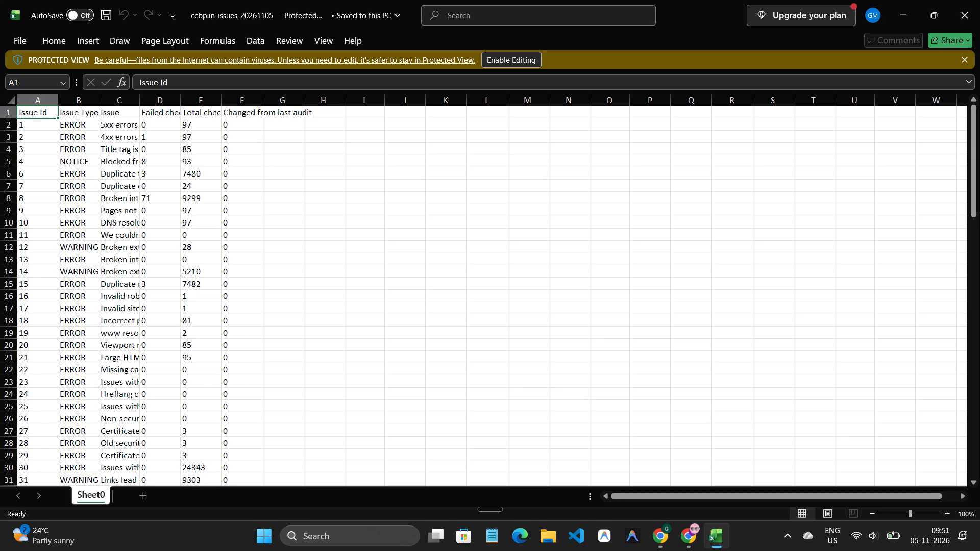
{"action": "scroll", "coordinate": [119, 176], "scroll_direction": "down", "scroll_amount": 19}
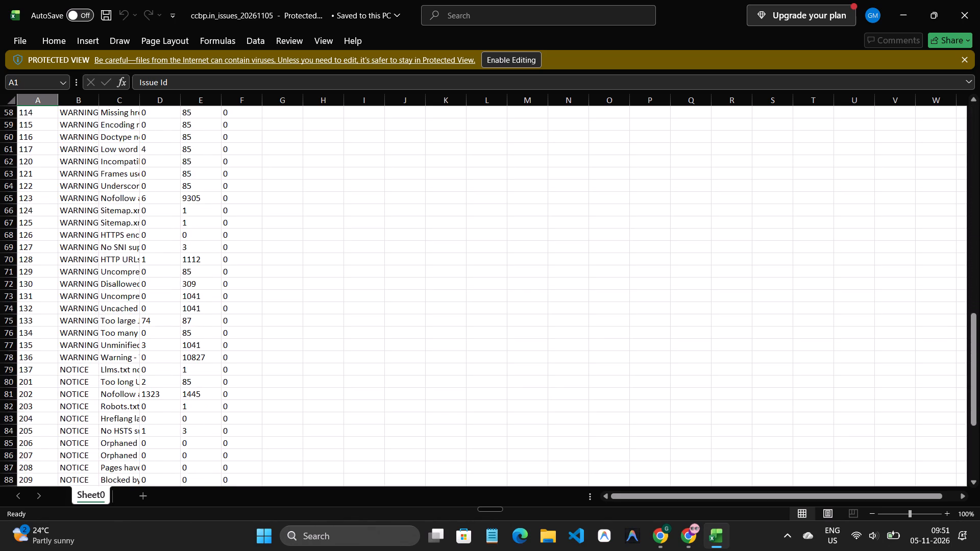
{"action": "scroll", "coordinate": [119, 171], "scroll_direction": "down", "scroll_amount": 10}
{"action": "scroll", "coordinate": [128, 161], "scroll_direction": "up", "scroll_amount": 5}
{"action": "scroll", "coordinate": [432, 19], "scroll_direction": "up", "scroll_amount": 4}
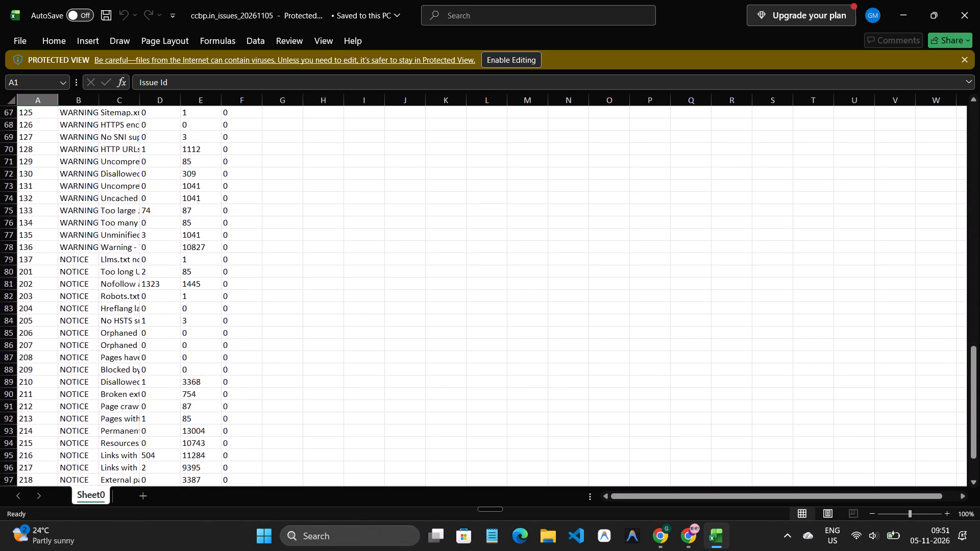
Close the exported issues workbook in Excel and return to the Semrush site audit in Chrome.
{"action": "scroll", "coordinate": [371, 147], "scroll_direction": "up", "scroll_amount": 8}
{"action": "scroll", "coordinate": [416, 133], "scroll_direction": "up", "scroll_amount": 2}
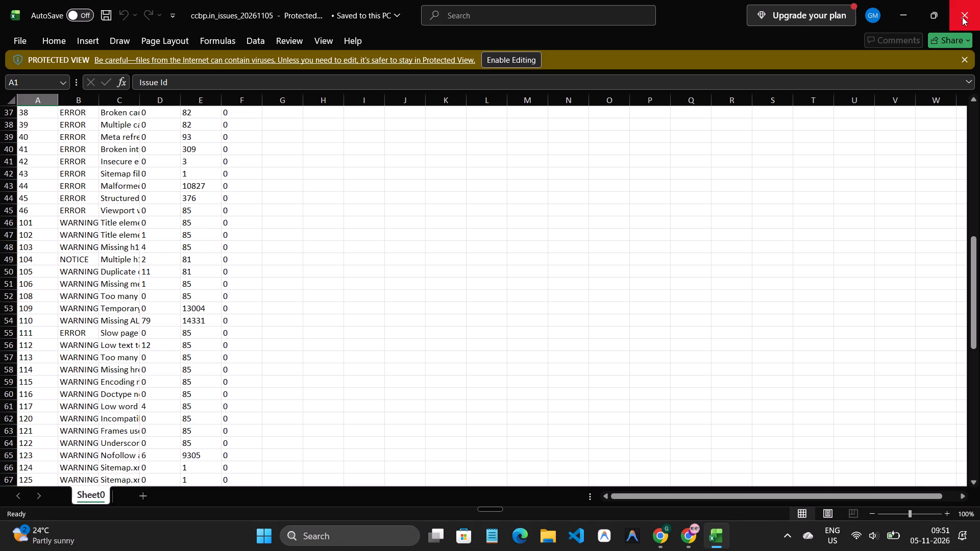
{"action": "left_click", "coordinate": [965, 16]}
Open the ccbp.in site audit's Crawled Pages report and check the start of its page list.
{"action": "scroll", "coordinate": [785, 305], "scroll_direction": "down", "scroll_amount": 1}
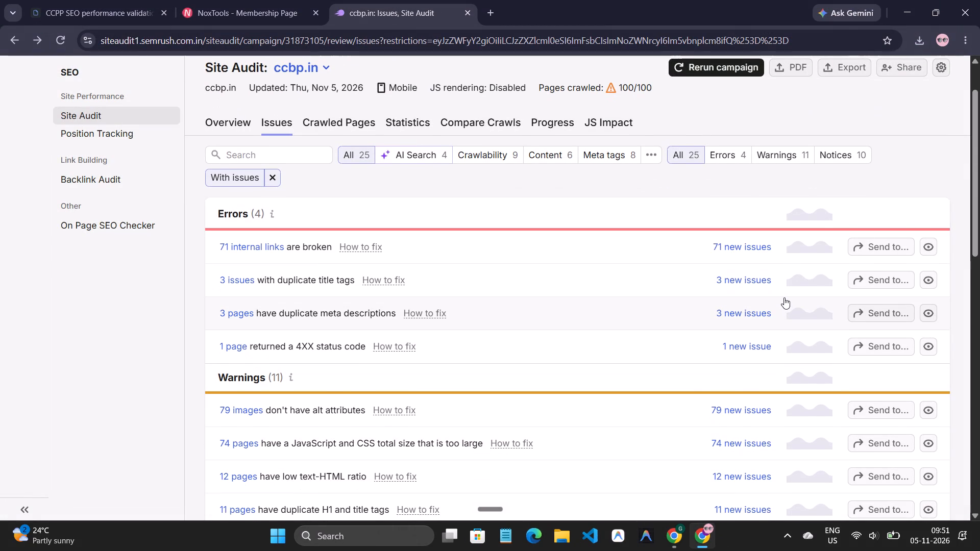
{"action": "scroll", "coordinate": [551, 190], "scroll_direction": "up", "scroll_amount": 1}
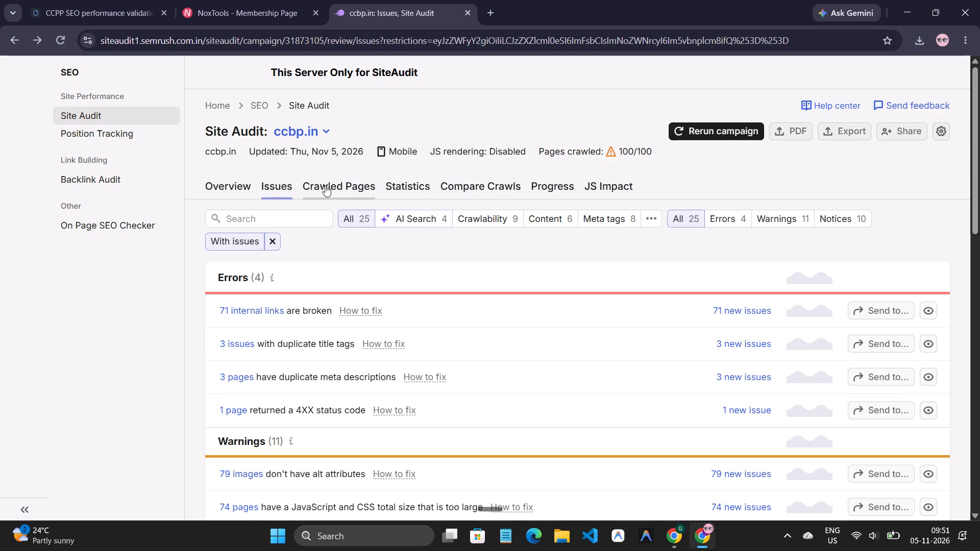
{"action": "left_click", "coordinate": [311, 190]}
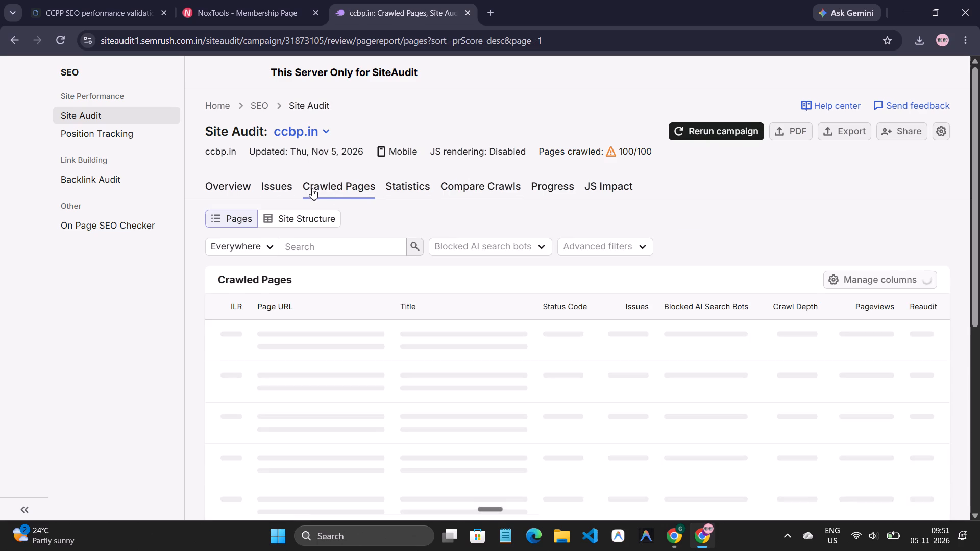
{"action": "scroll", "coordinate": [348, 188], "scroll_direction": "down", "scroll_amount": 1}
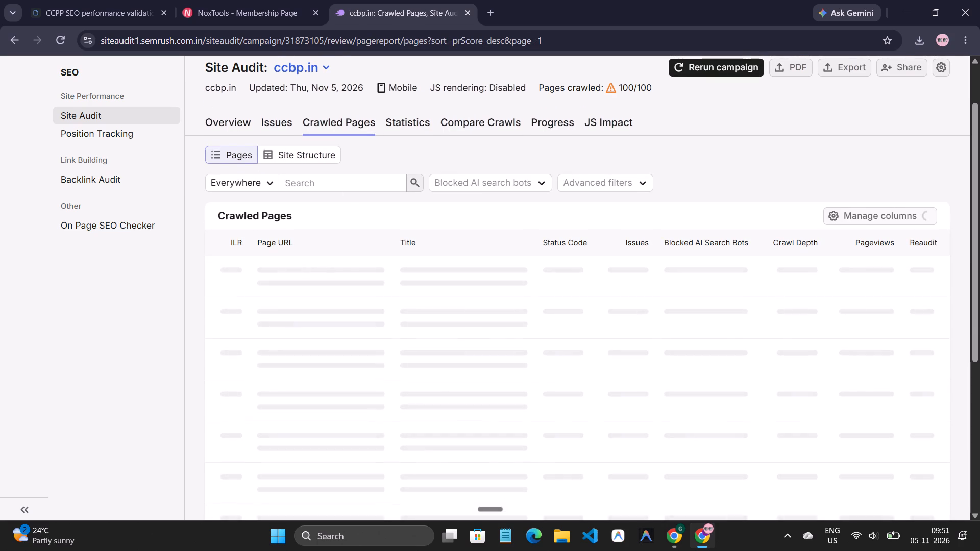
{"action": "scroll", "coordinate": [351, 186], "scroll_direction": "down", "scroll_amount": 1}
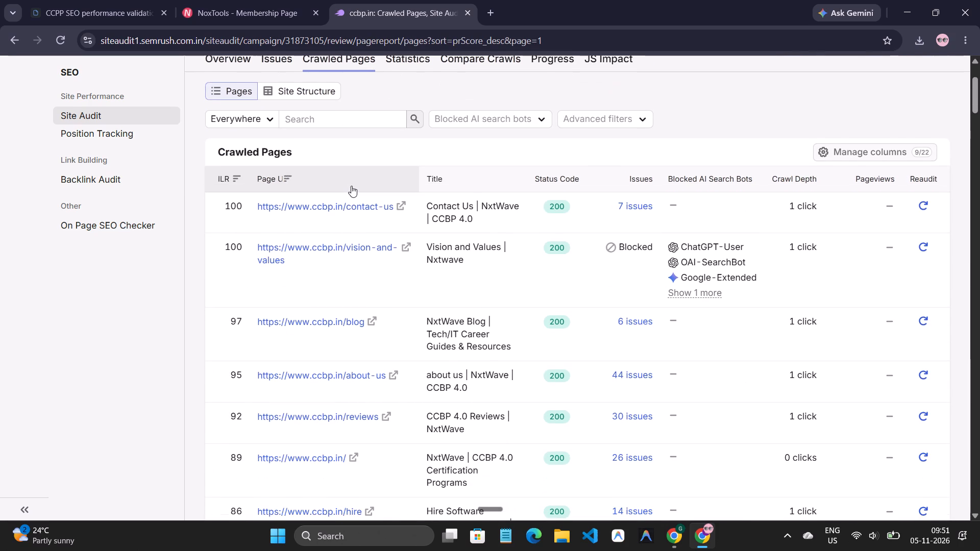
{"action": "scroll", "coordinate": [351, 186], "scroll_direction": "down", "scroll_amount": 1}
{"action": "scroll", "coordinate": [351, 186], "scroll_direction": "up", "scroll_amount": 2}
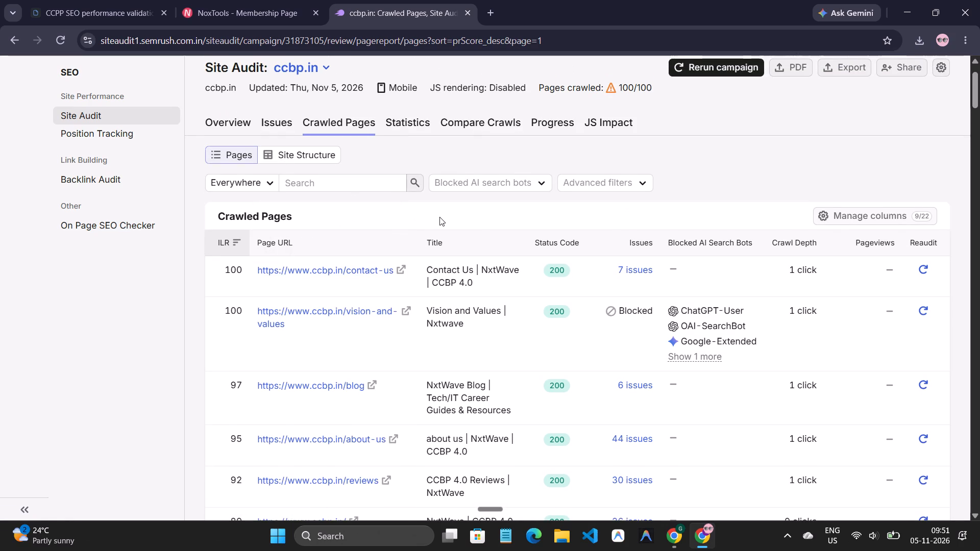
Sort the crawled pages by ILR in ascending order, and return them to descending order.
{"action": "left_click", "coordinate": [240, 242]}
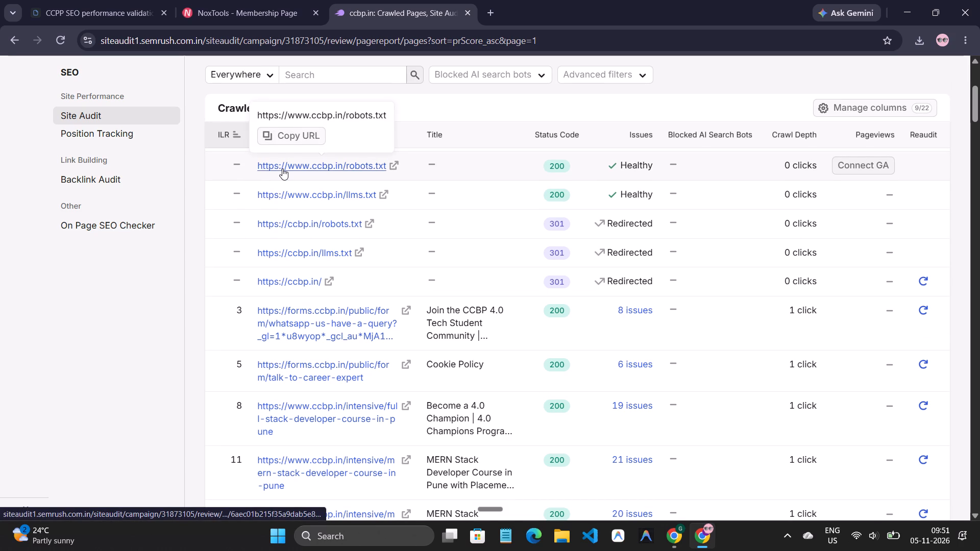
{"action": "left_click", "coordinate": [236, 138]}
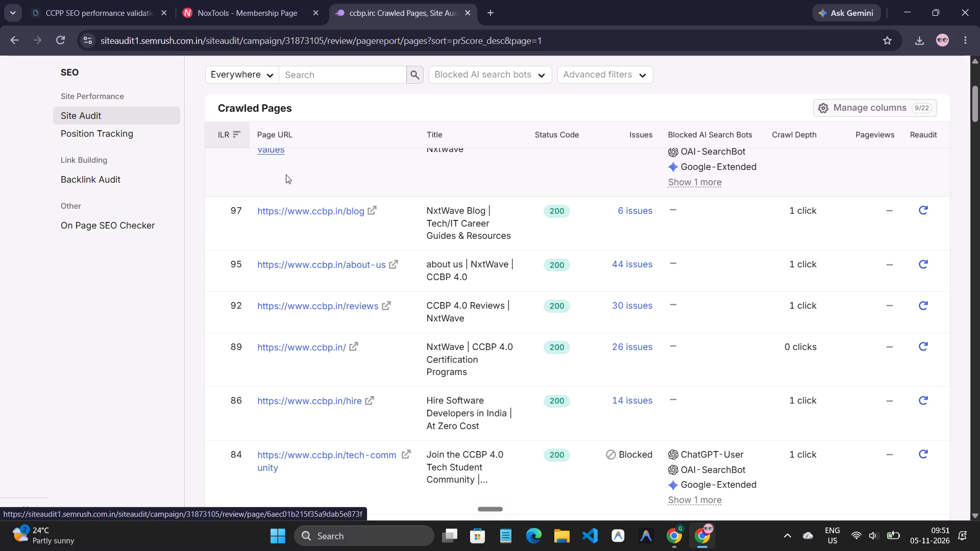
Look through the crawled pages, examining their ILR, URLs, titles, status codes, issues, blocked AI search bots and crawl depth.
{"action": "scroll", "coordinate": [298, 210], "scroll_direction": "down", "scroll_amount": 1}
{"action": "scroll", "coordinate": [298, 210], "scroll_direction": "up", "scroll_amount": 2}
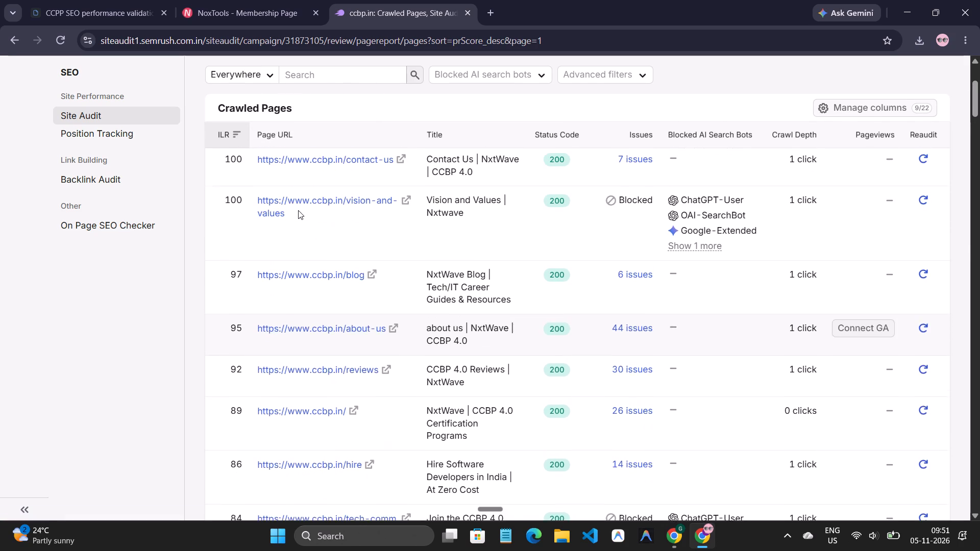
{"action": "scroll", "coordinate": [298, 210], "scroll_direction": "up", "scroll_amount": 1}
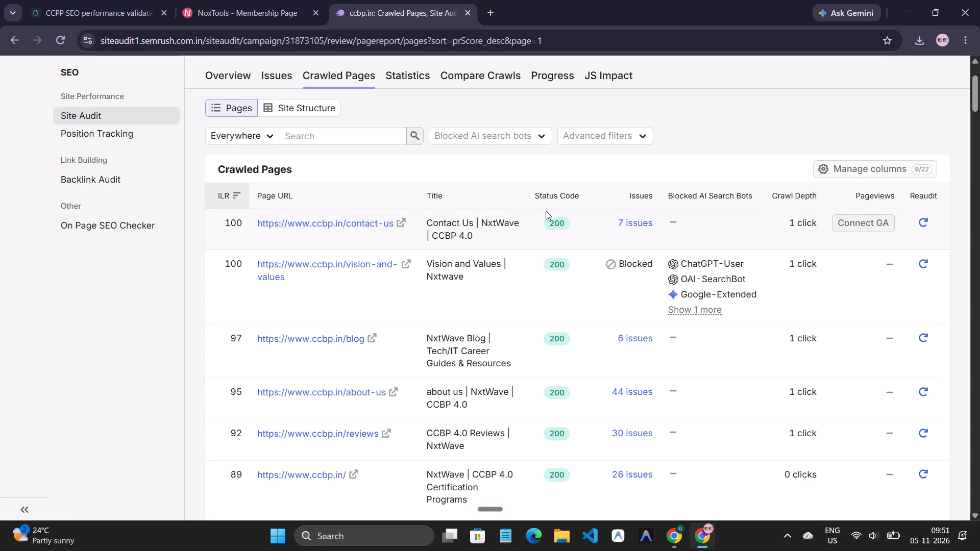
{"action": "scroll", "coordinate": [546, 209], "scroll_direction": "down", "scroll_amount": 3}
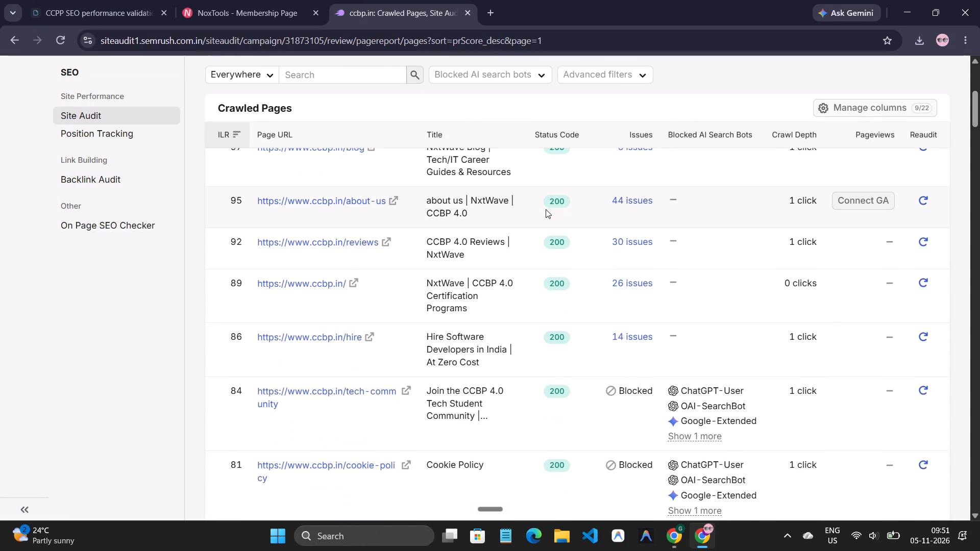
{"action": "scroll", "coordinate": [546, 209], "scroll_direction": "down", "scroll_amount": 5}
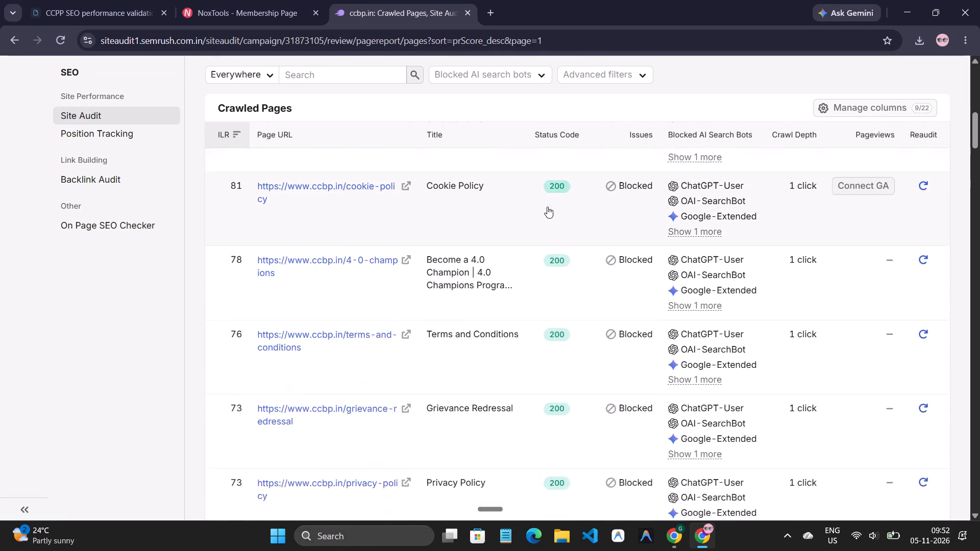
{"action": "scroll", "coordinate": [547, 207], "scroll_direction": "down", "scroll_amount": 9}
{"action": "scroll", "coordinate": [548, 205], "scroll_direction": "up", "scroll_amount": 4}
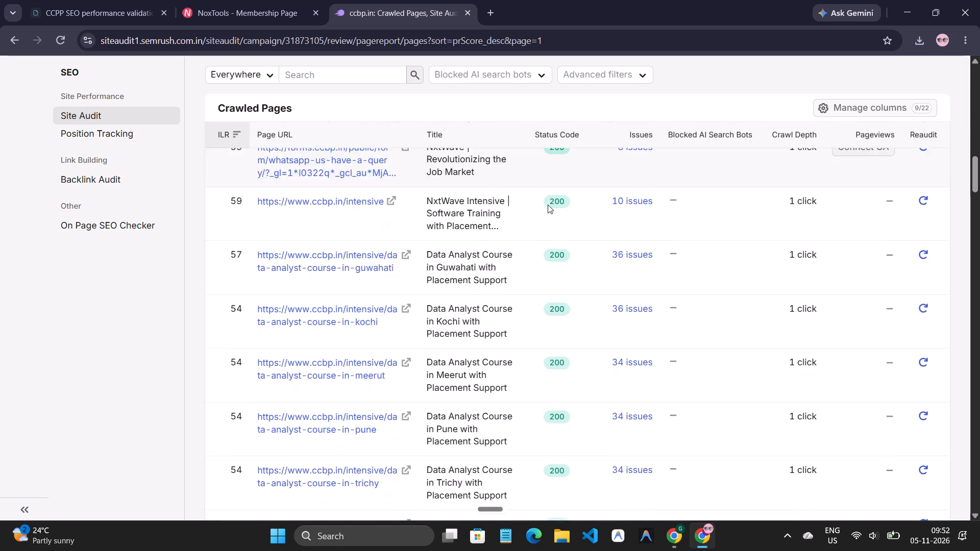
{"action": "scroll", "coordinate": [548, 205], "scroll_direction": "up", "scroll_amount": 2}
{"action": "scroll", "coordinate": [548, 205], "scroll_direction": "down", "scroll_amount": 5}
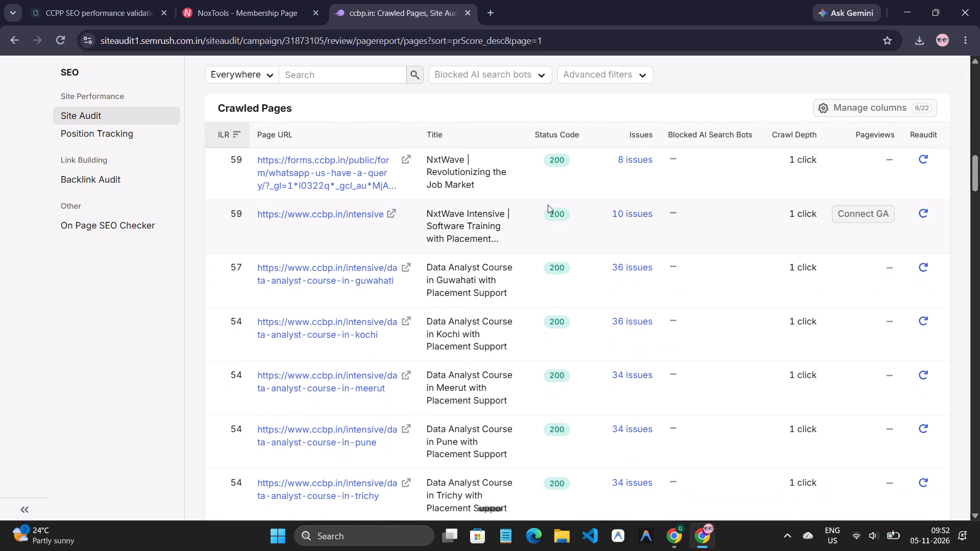
{"action": "scroll", "coordinate": [548, 205], "scroll_direction": "down", "scroll_amount": 1}
{"action": "scroll", "coordinate": [548, 205], "scroll_direction": "up", "scroll_amount": 1}
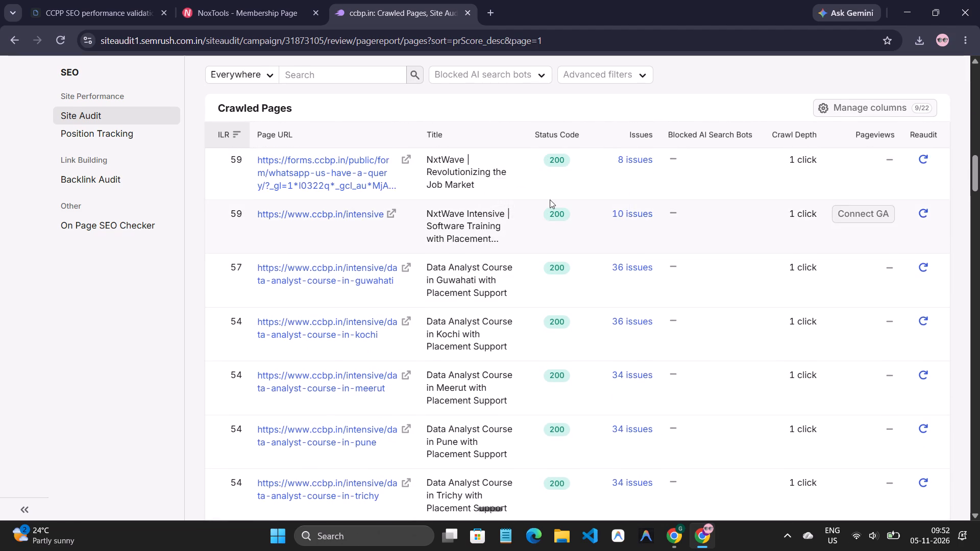
{"action": "scroll", "coordinate": [550, 199], "scroll_direction": "down", "scroll_amount": 14}
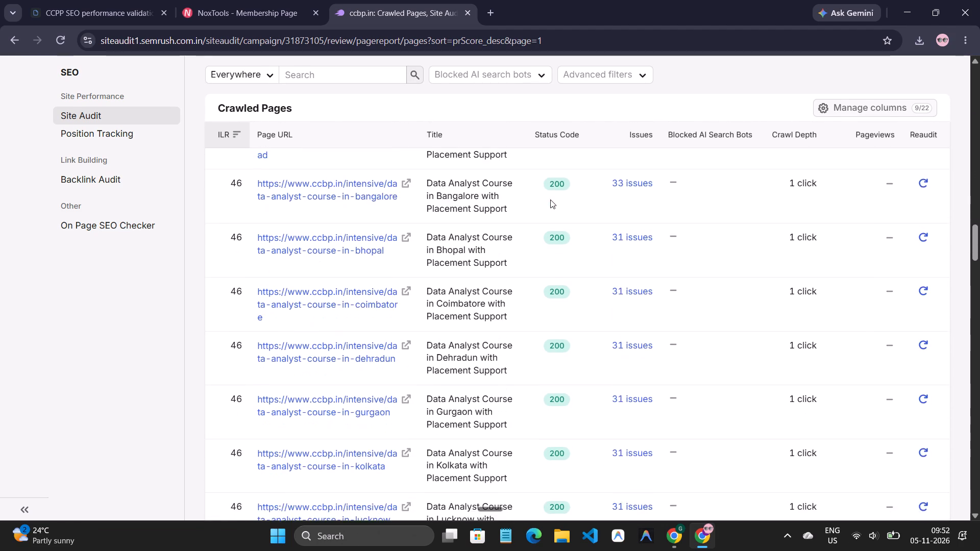
{"action": "scroll", "coordinate": [550, 199], "scroll_direction": "down", "scroll_amount": 17}
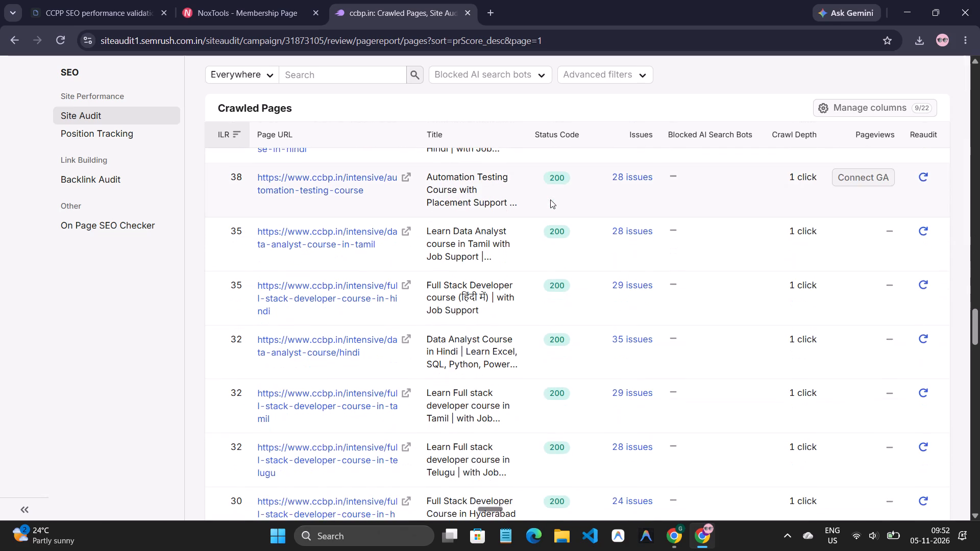
{"action": "scroll", "coordinate": [550, 199], "scroll_direction": "up", "scroll_amount": 1}
{"action": "scroll", "coordinate": [550, 199], "scroll_direction": "down", "scroll_amount": 1}
{"action": "scroll", "coordinate": [550, 199], "scroll_direction": "up", "scroll_amount": 2}
{"action": "scroll", "coordinate": [550, 199], "scroll_direction": "down", "scroll_amount": 7}
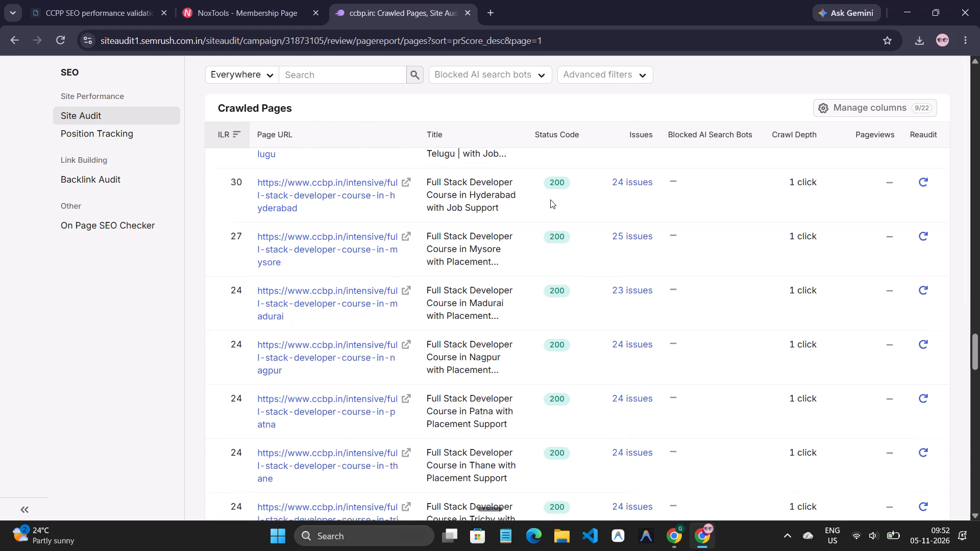
{"action": "scroll", "coordinate": [550, 199], "scroll_direction": "down", "scroll_amount": 4}
{"action": "scroll", "coordinate": [550, 199], "scroll_direction": "up", "scroll_amount": 7}
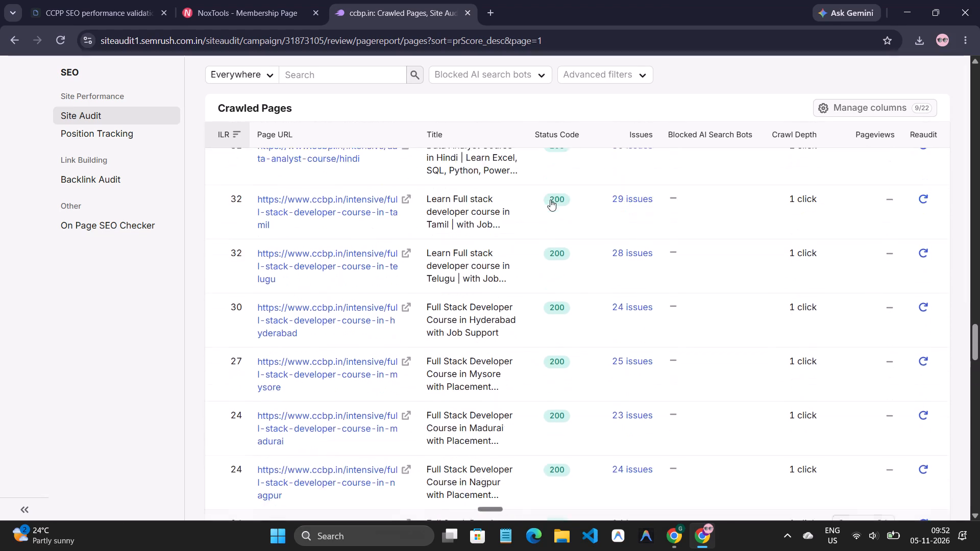
{"action": "scroll", "coordinate": [550, 199], "scroll_direction": "up", "scroll_amount": 20}
{"action": "scroll", "coordinate": [550, 199], "scroll_direction": "up", "scroll_amount": 9}
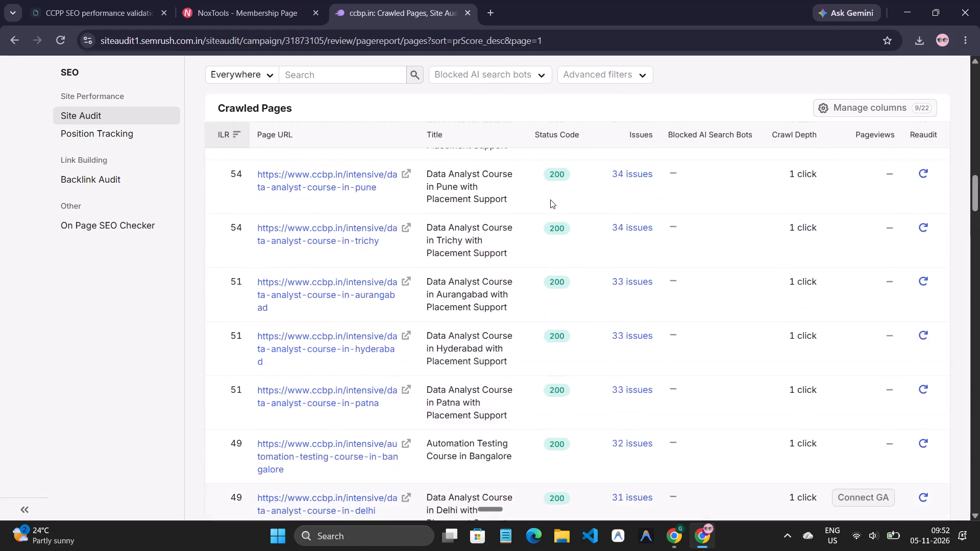
{"action": "scroll", "coordinate": [550, 199], "scroll_direction": "up", "scroll_amount": 15}
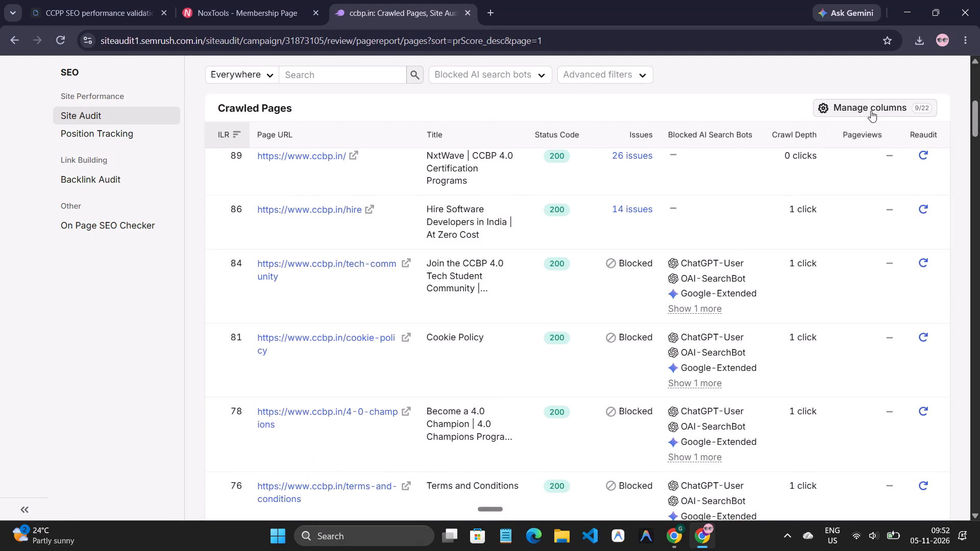
Add the Structured data, Canonicalization and Load Time columns to the Crawled Pages table.
{"action": "left_click", "coordinate": [871, 108]}
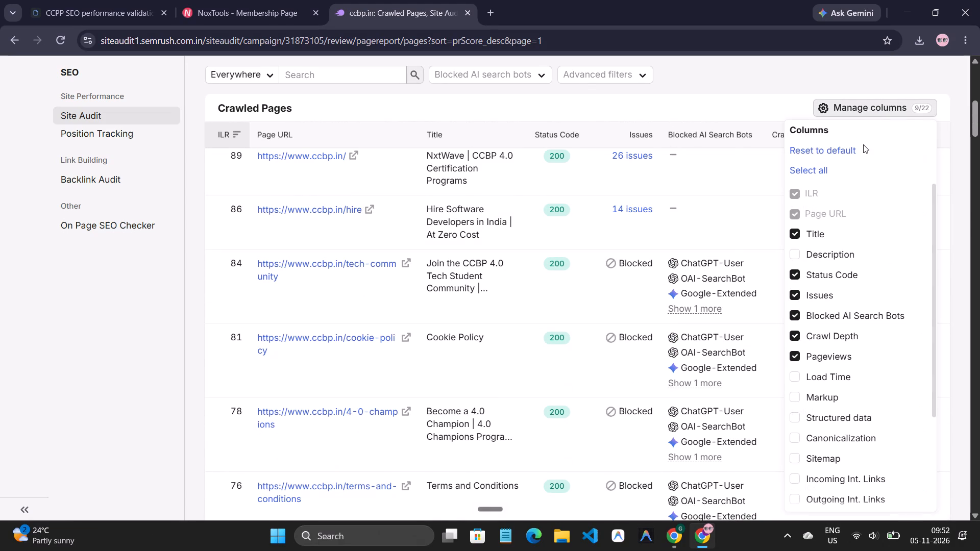
{"action": "scroll", "coordinate": [850, 167], "scroll_direction": "down", "scroll_amount": 1}
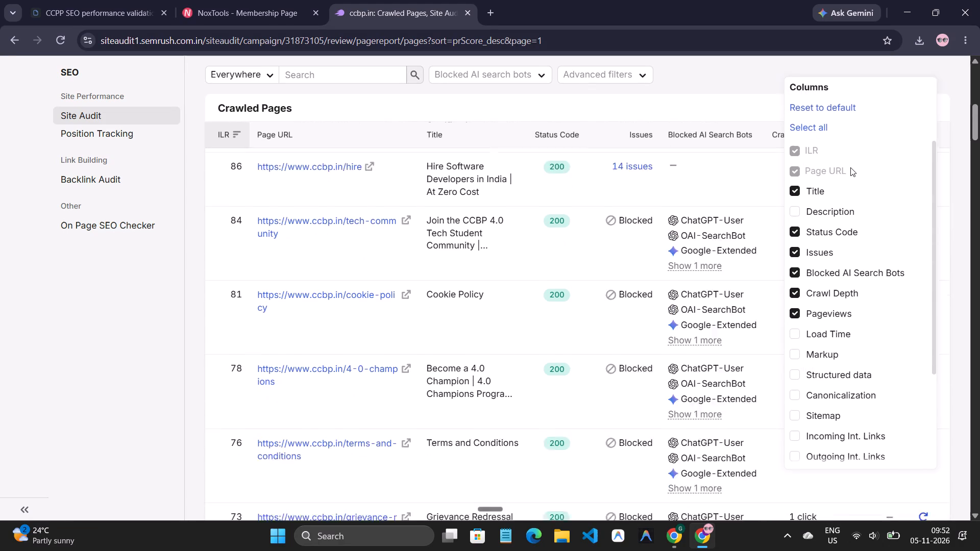
{"action": "scroll", "coordinate": [850, 167], "scroll_direction": "down", "scroll_amount": 1}
{"action": "scroll", "coordinate": [853, 226], "scroll_direction": "down", "scroll_amount": 2}
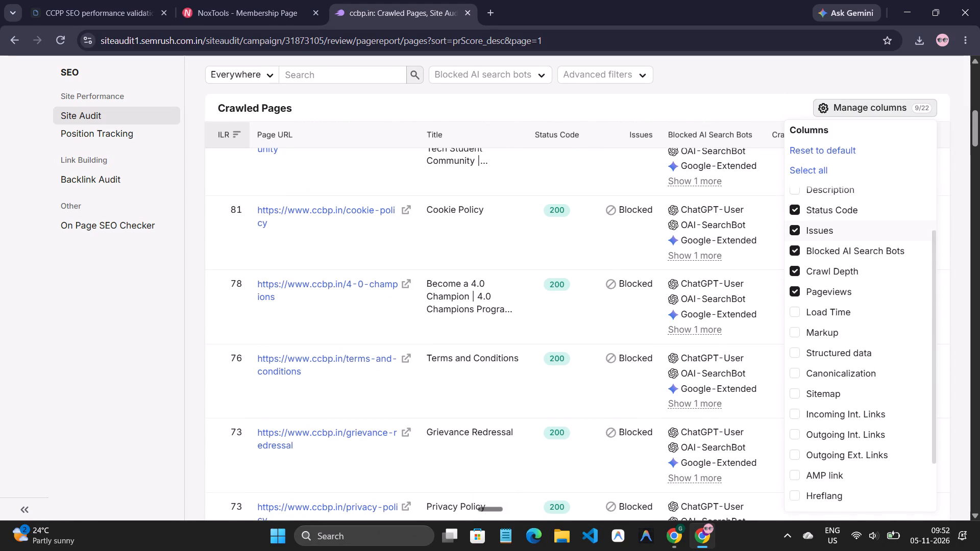
{"action": "scroll", "coordinate": [854, 228], "scroll_direction": "down", "scroll_amount": 1}
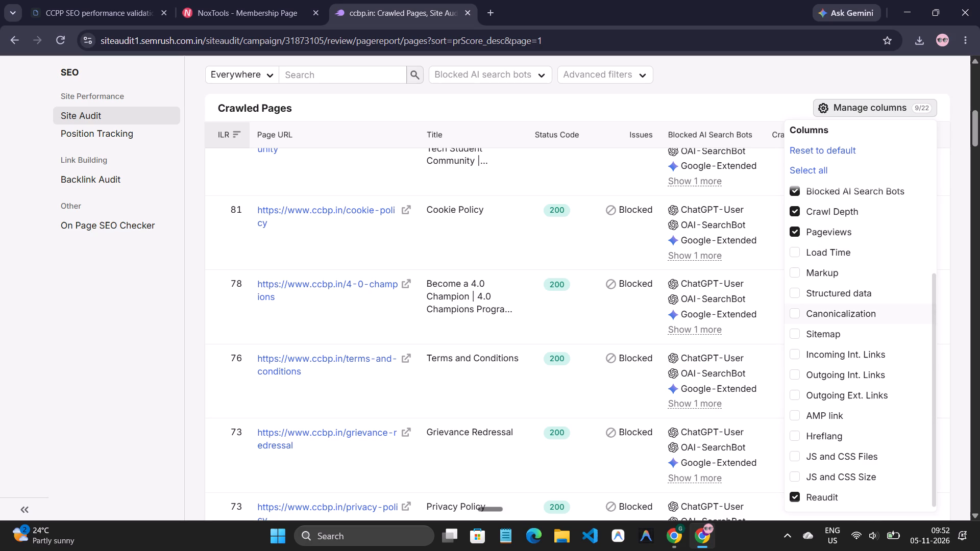
{"action": "scroll", "coordinate": [853, 439], "scroll_direction": "down", "scroll_amount": 1}
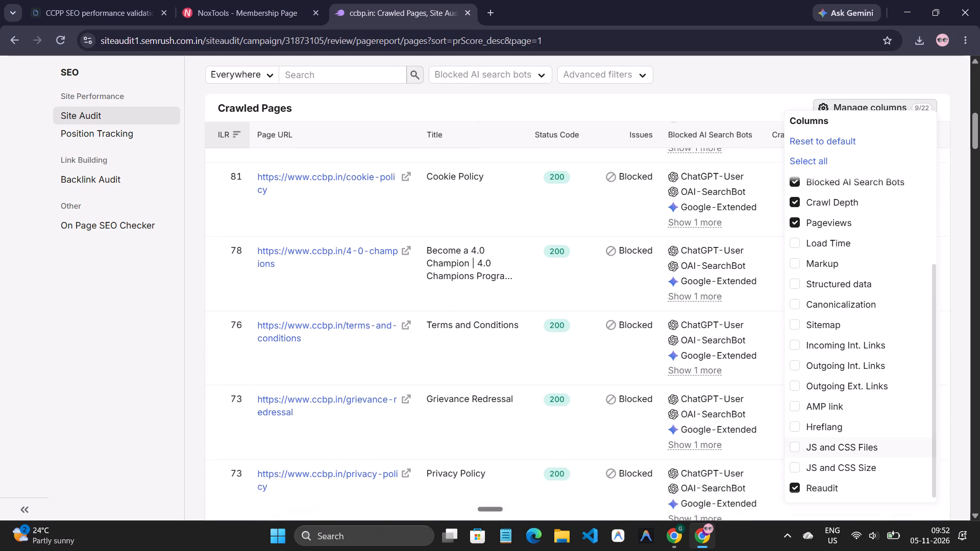
{"action": "scroll", "coordinate": [853, 439], "scroll_direction": "down", "scroll_amount": 3}
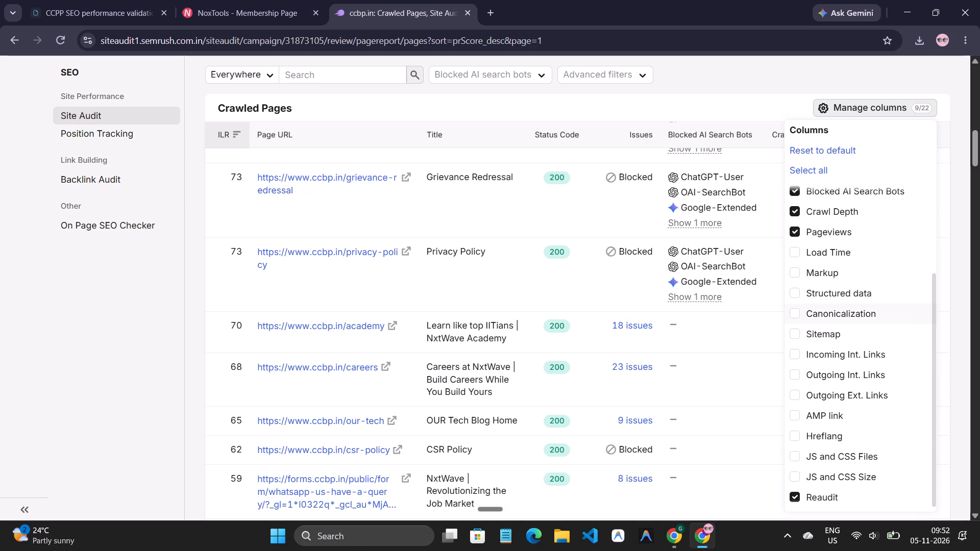
{"action": "left_click", "coordinate": [841, 302]}
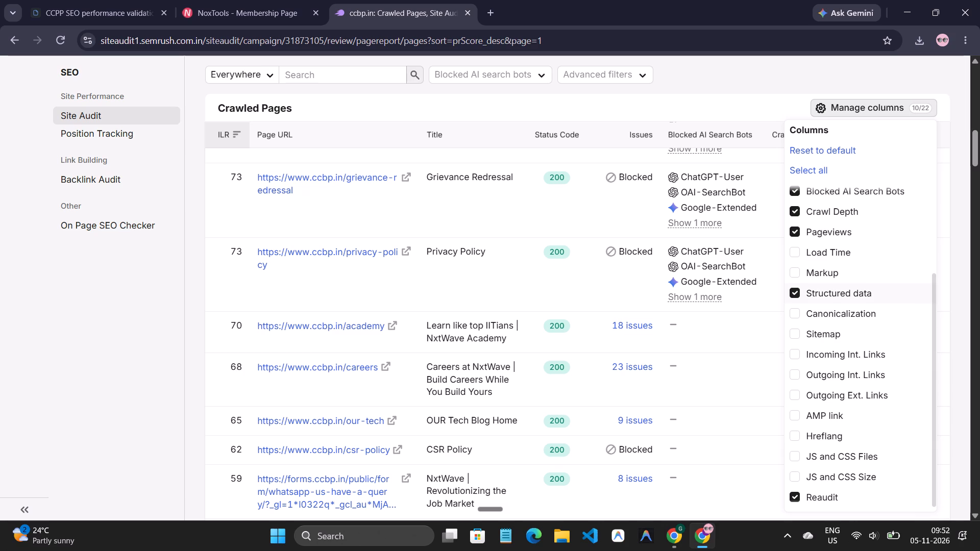
{"action": "left_click", "coordinate": [836, 317]}
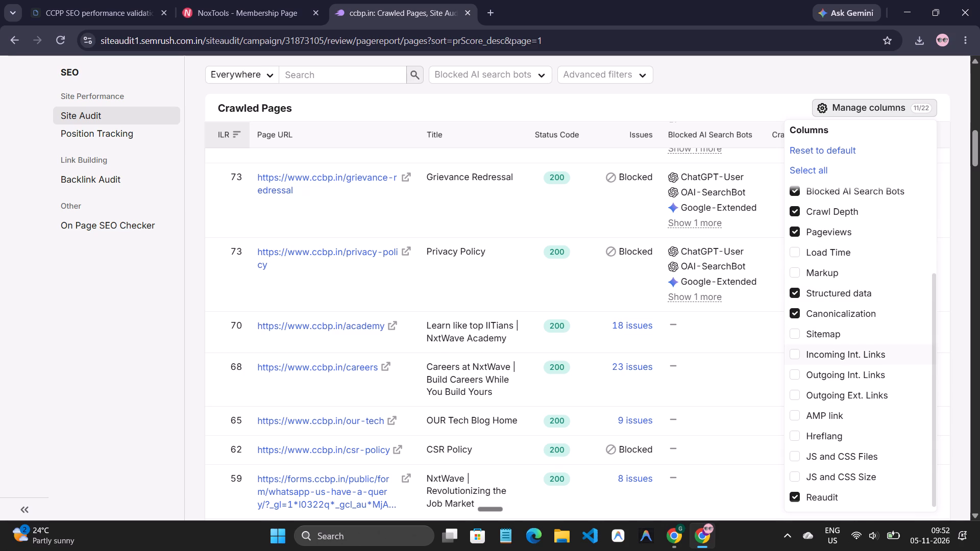
{"action": "left_click", "coordinate": [824, 255]}
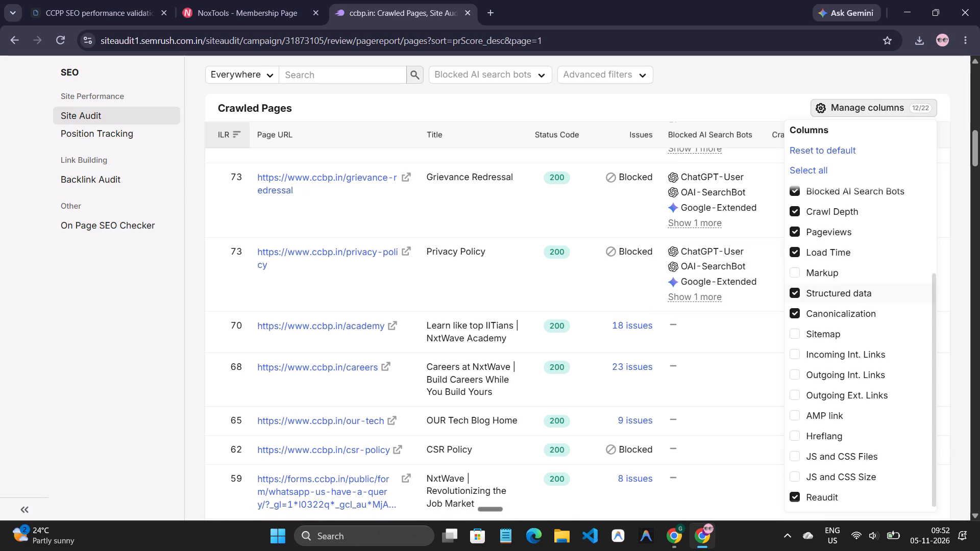
{"action": "scroll", "coordinate": [837, 361], "scroll_direction": "down", "scroll_amount": 3}
{"action": "scroll", "coordinate": [838, 361], "scroll_direction": "up", "scroll_amount": 3}
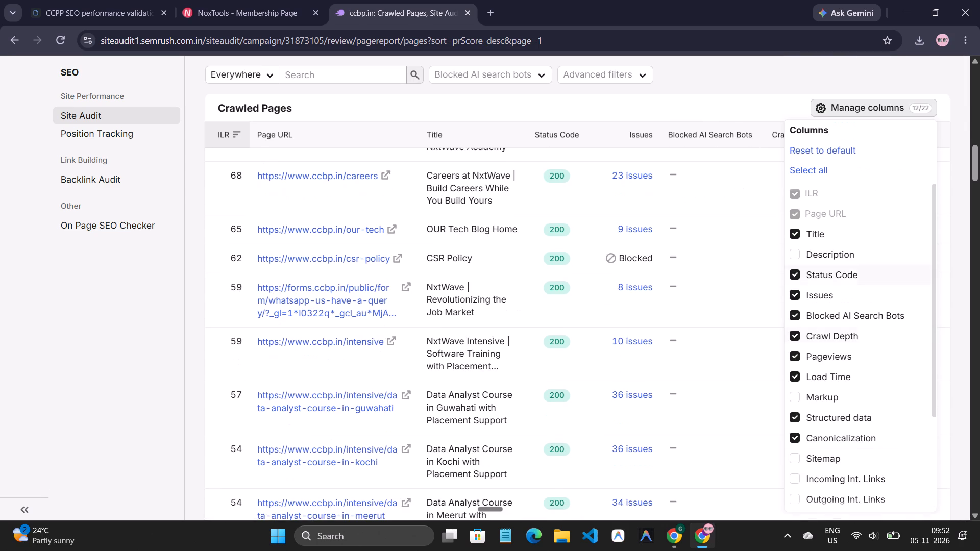
{"action": "left_click", "coordinate": [788, 103]}
Look back through the Crawled Pages table with its added columns, up to the highest-ILR pages.
{"action": "scroll", "coordinate": [843, 287], "scroll_direction": "down", "scroll_amount": 3}
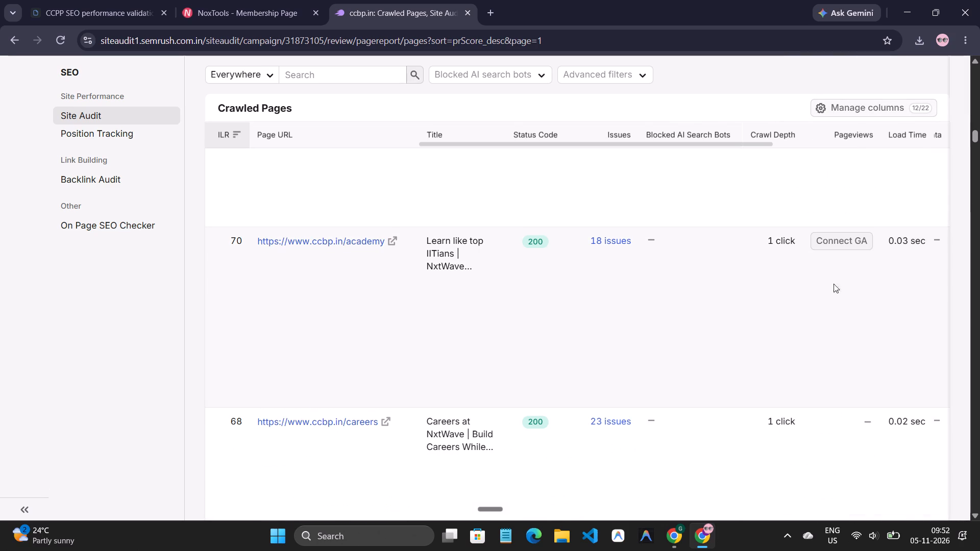
{"action": "scroll", "coordinate": [533, 206], "scroll_direction": "up", "scroll_amount": 7}
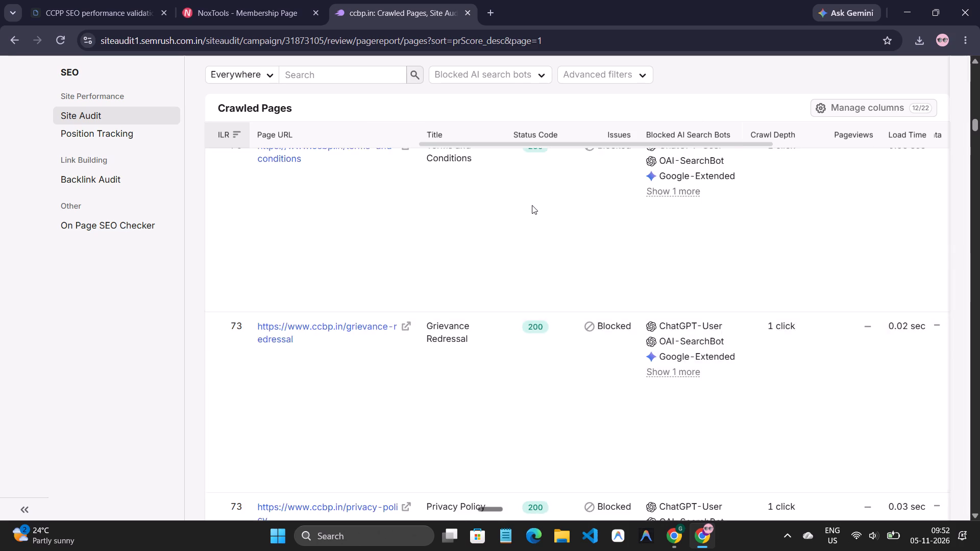
{"action": "scroll", "coordinate": [532, 205], "scroll_direction": "up", "scroll_amount": 16}
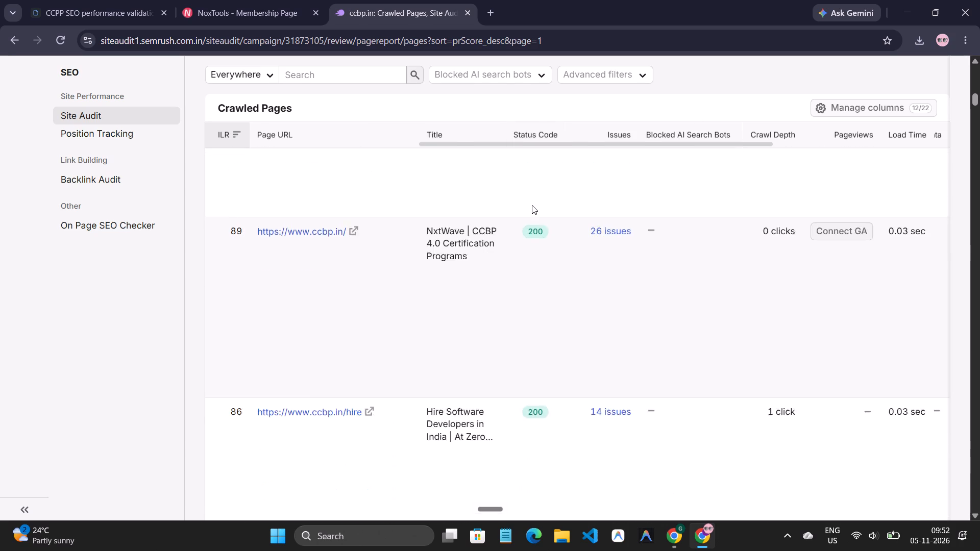
{"action": "scroll", "coordinate": [532, 205], "scroll_direction": "up", "scroll_amount": 4}
{"action": "scroll", "coordinate": [489, 177], "scroll_direction": "up", "scroll_amount": 4}
{"action": "scroll", "coordinate": [435, 183], "scroll_direction": "up", "scroll_amount": 5}
{"action": "scroll", "coordinate": [507, 227], "scroll_direction": "up", "scroll_amount": 5}
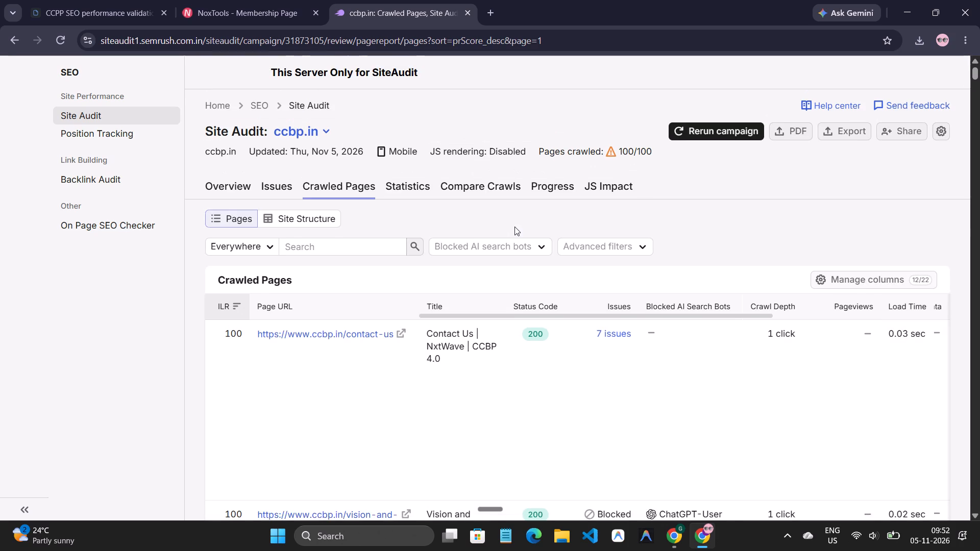
{"action": "scroll", "coordinate": [607, 245], "scroll_direction": "down", "scroll_amount": 1}
{"action": "scroll", "coordinate": [733, 302], "scroll_direction": "down", "scroll_amount": 1}
{"action": "scroll", "coordinate": [733, 302], "scroll_direction": "up", "scroll_amount": 1}
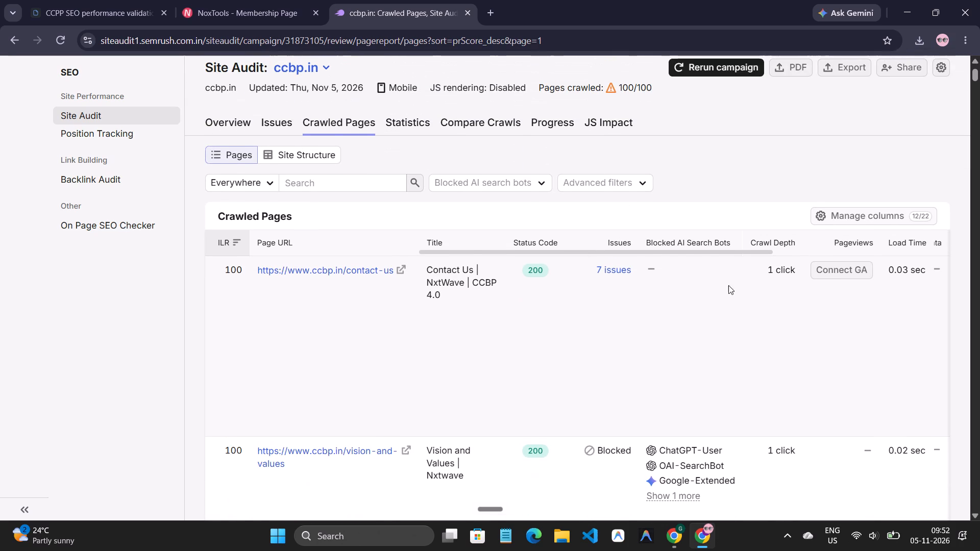
Examine the Load Time, Structured data and Canonicalization columns for the highest-ILR crawled pages.
{"action": "left_click_drag", "start_coordinate": [725, 251], "coordinate": [741, 247]}
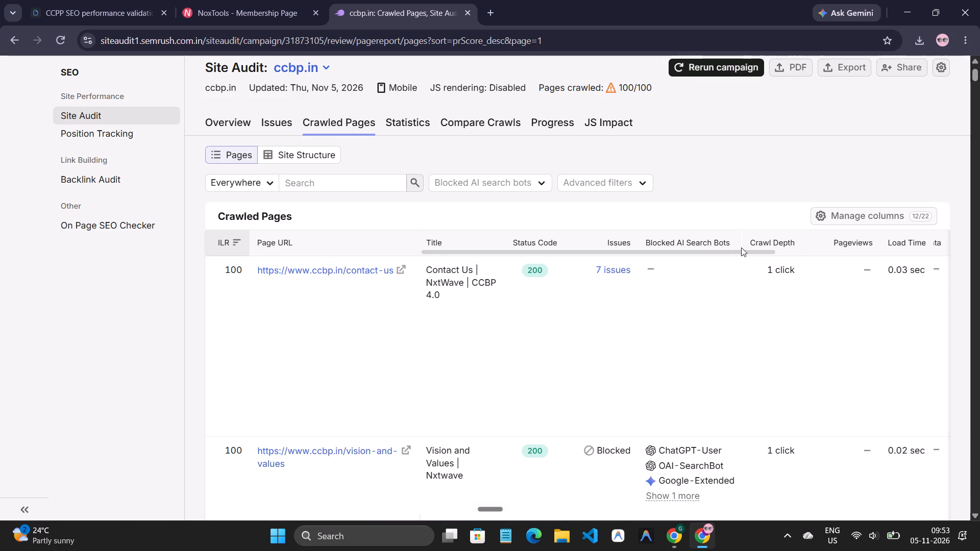
{"action": "left_click_drag", "start_coordinate": [741, 247], "coordinate": [790, 253]}
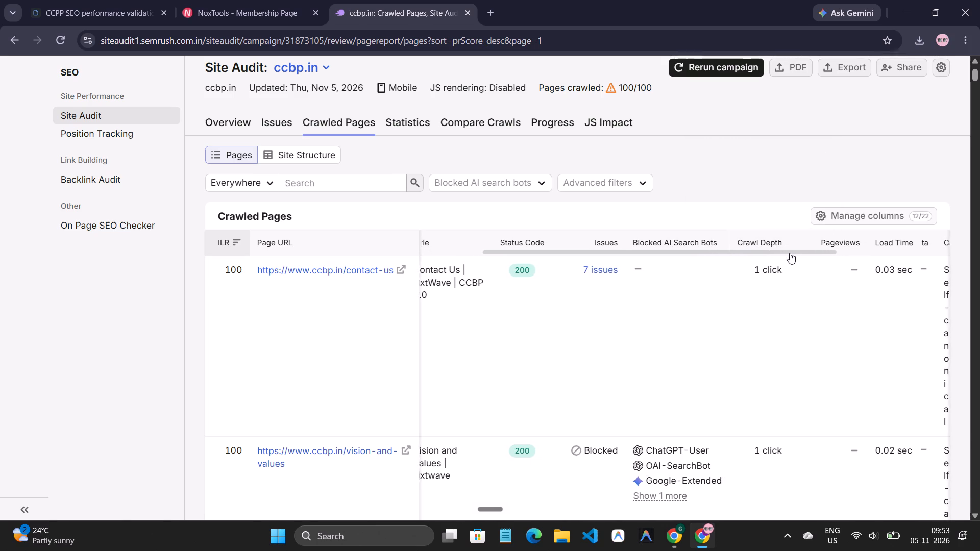
{"action": "left_click_drag", "start_coordinate": [790, 253], "coordinate": [932, 267]}
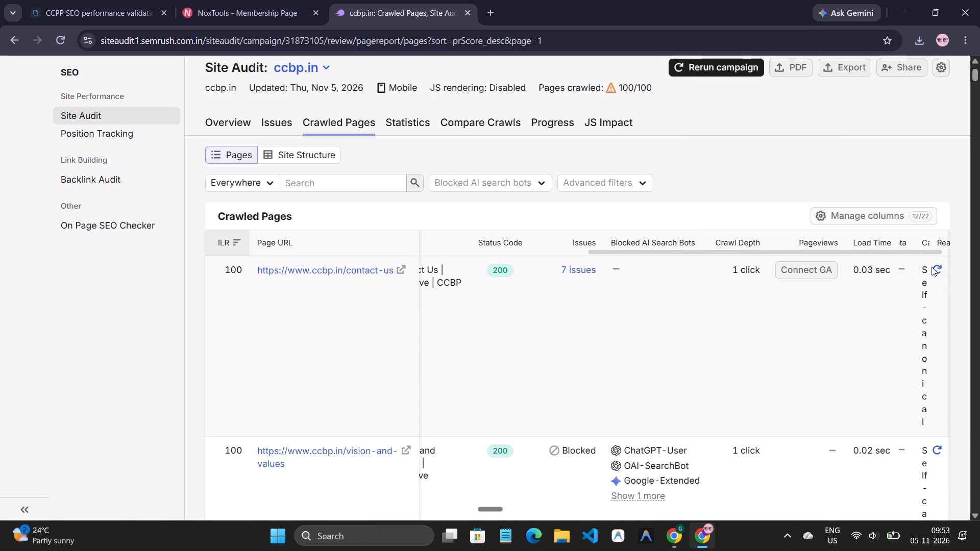
{"action": "left_click_drag", "start_coordinate": [932, 267], "coordinate": [933, 267]}
{"action": "left_click_drag", "start_coordinate": [863, 252], "coordinate": [899, 253]}
{"action": "scroll", "coordinate": [902, 355], "scroll_direction": "down", "scroll_amount": 2}
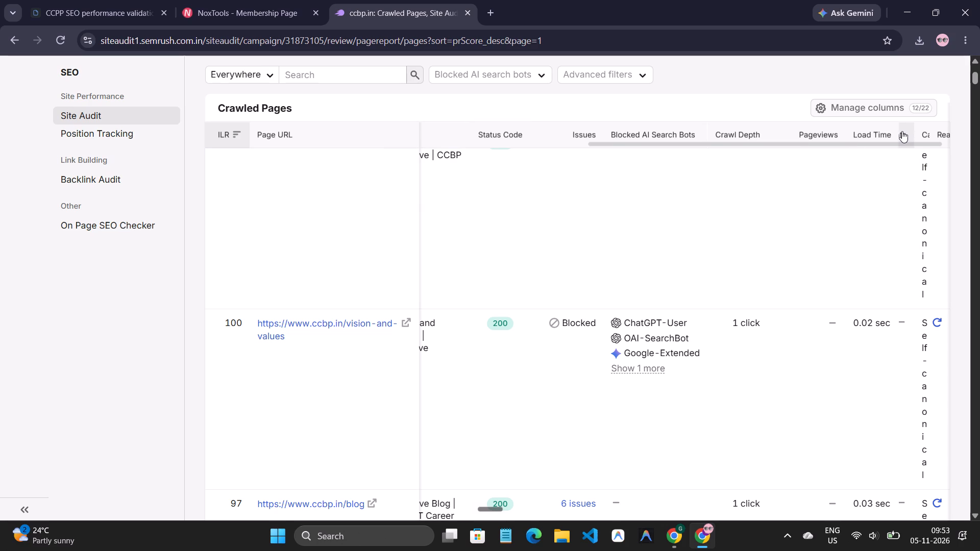
{"action": "left_click", "coordinate": [921, 170]}
{"action": "left_click_drag", "start_coordinate": [922, 170], "coordinate": [907, 176]}
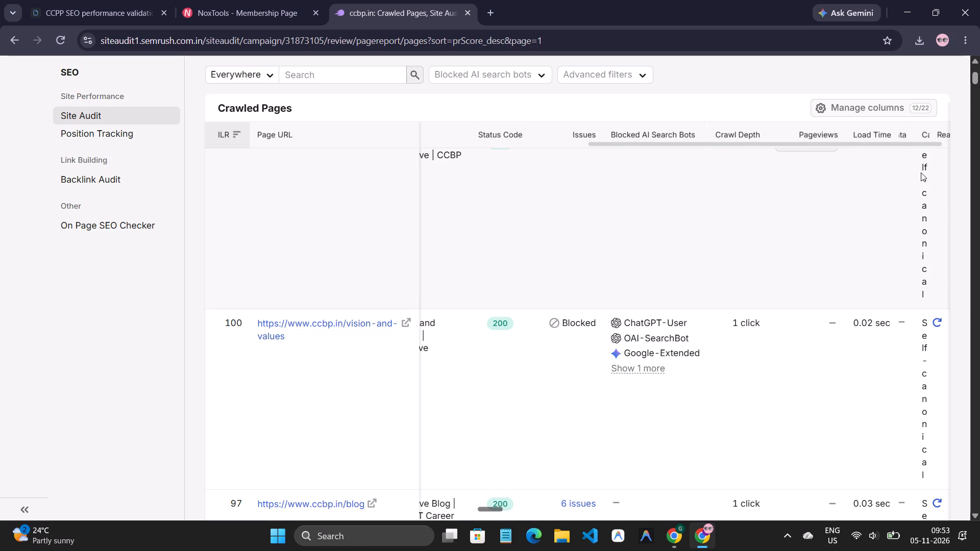
{"action": "left_click", "coordinate": [921, 172]}
{"action": "scroll", "coordinate": [929, 363], "scroll_direction": "down", "scroll_amount": 3}
{"action": "scroll", "coordinate": [917, 329], "scroll_direction": "up", "scroll_amount": 2}
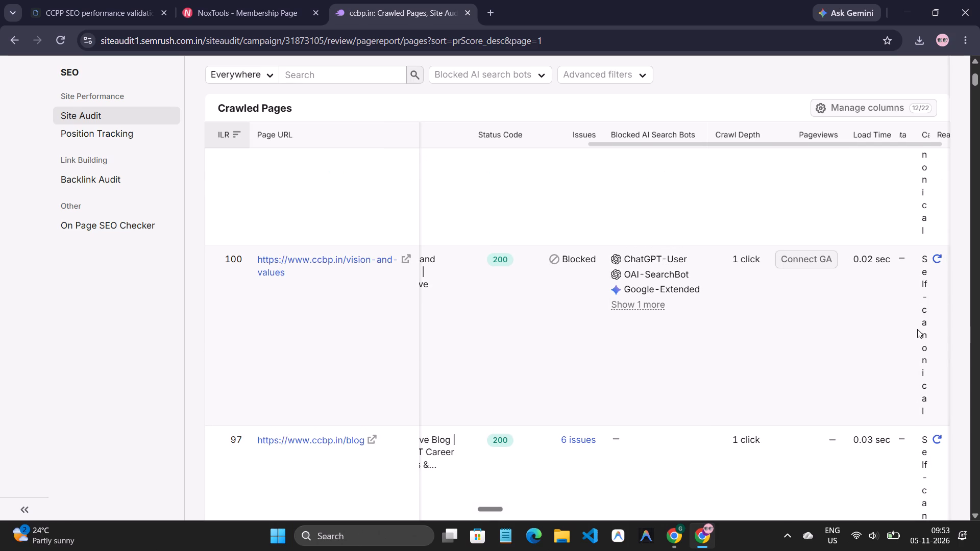
{"action": "scroll", "coordinate": [906, 334], "scroll_direction": "up", "scroll_amount": 1}
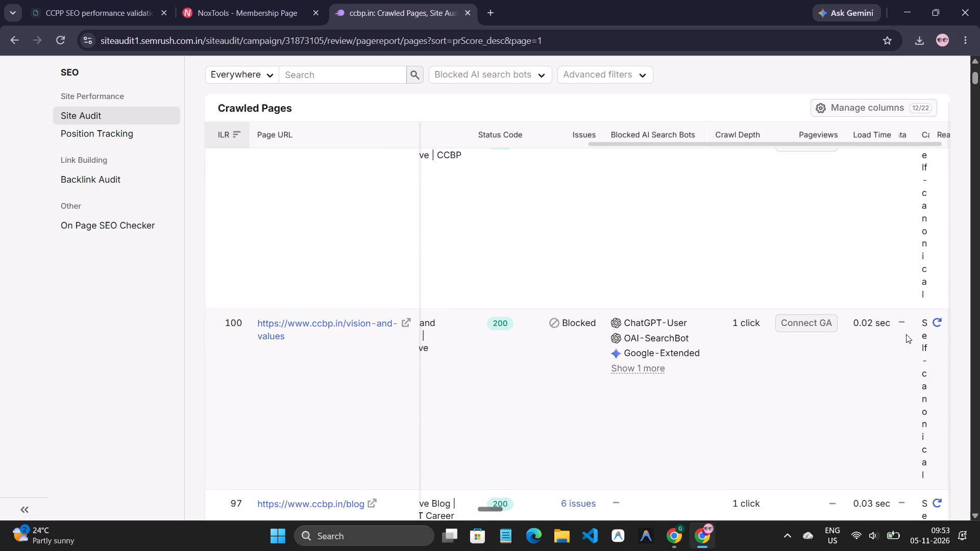
{"action": "scroll", "coordinate": [905, 334], "scroll_direction": "up", "scroll_amount": 2}
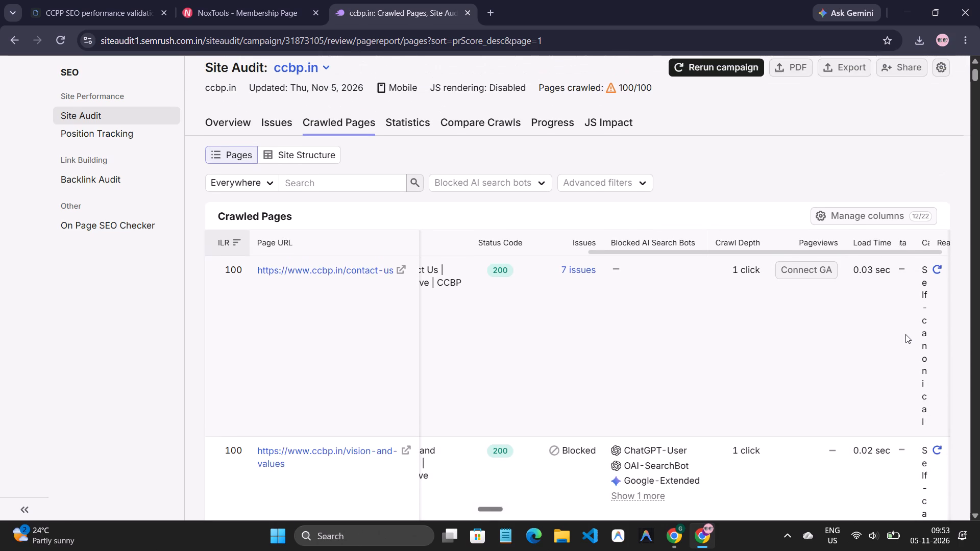
{"action": "left_click_drag", "start_coordinate": [908, 251], "coordinate": [811, 250]}
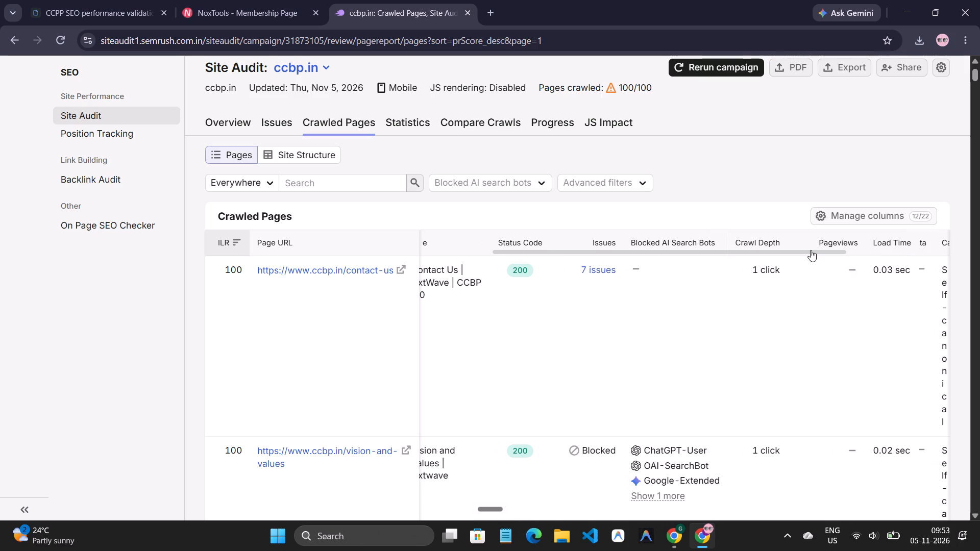
{"action": "left_click_drag", "start_coordinate": [811, 250], "coordinate": [867, 254]}
{"action": "scroll", "coordinate": [788, 274], "scroll_direction": "down", "scroll_amount": 8}
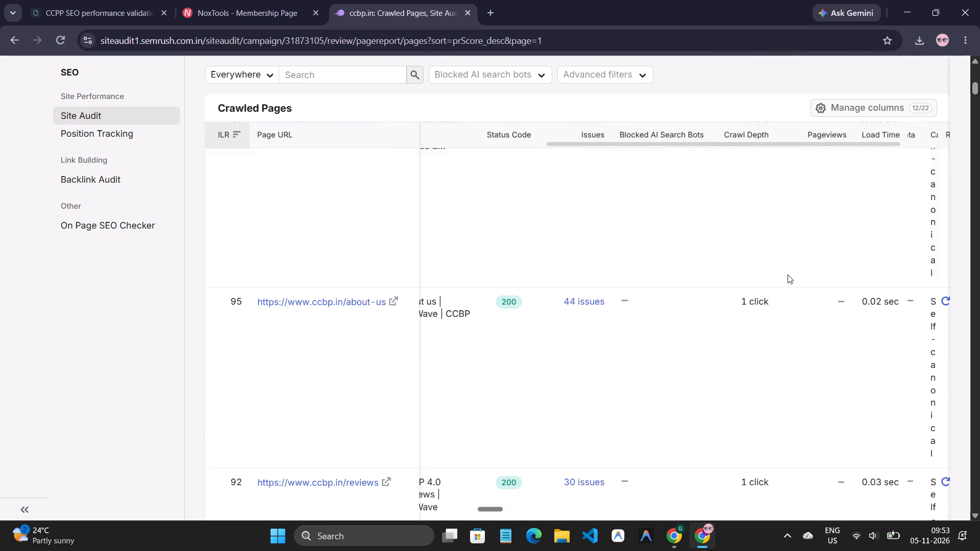
{"action": "scroll", "coordinate": [788, 274], "scroll_direction": "down", "scroll_amount": 4}
{"action": "scroll", "coordinate": [788, 274], "scroll_direction": "up", "scroll_amount": 10}
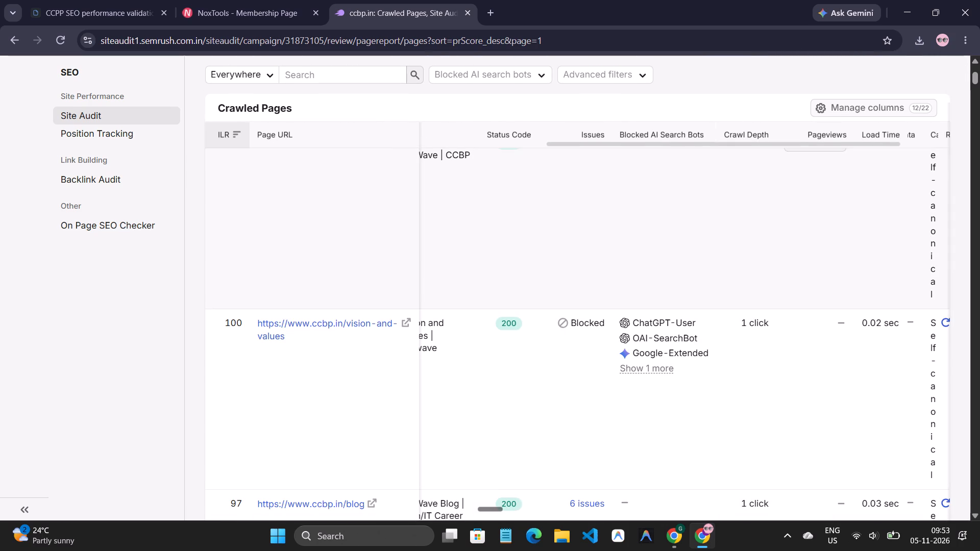
Remove the Structured data and Canonicalization columns from the Crawled Pages table.
{"action": "left_click", "coordinate": [916, 109]}
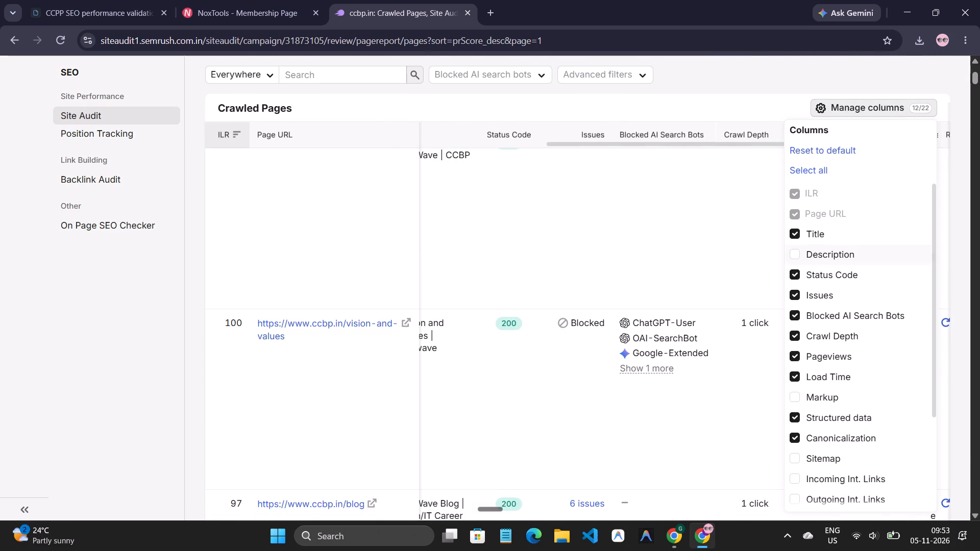
{"action": "left_click", "coordinate": [829, 425]}
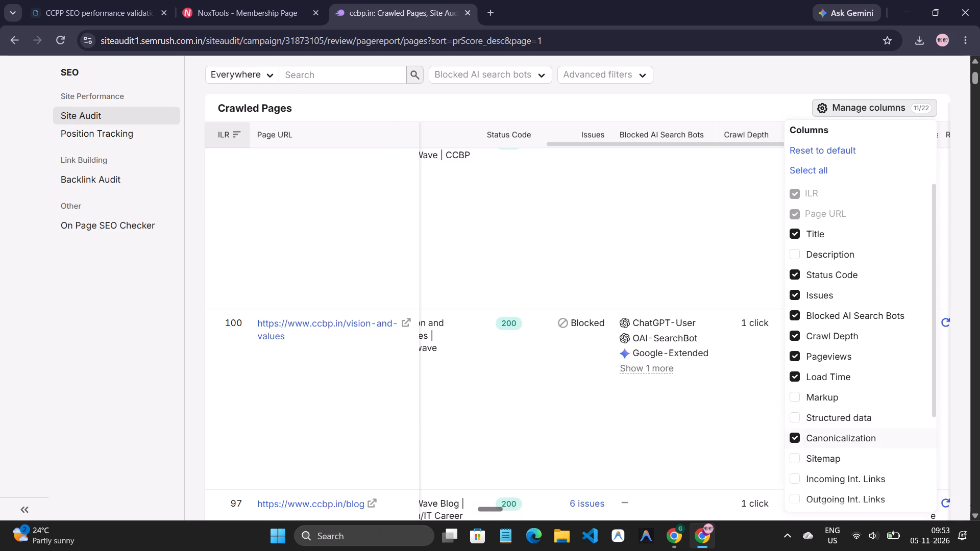
{"action": "left_click", "coordinate": [807, 439]}
{"action": "left_click", "coordinate": [704, 105]}
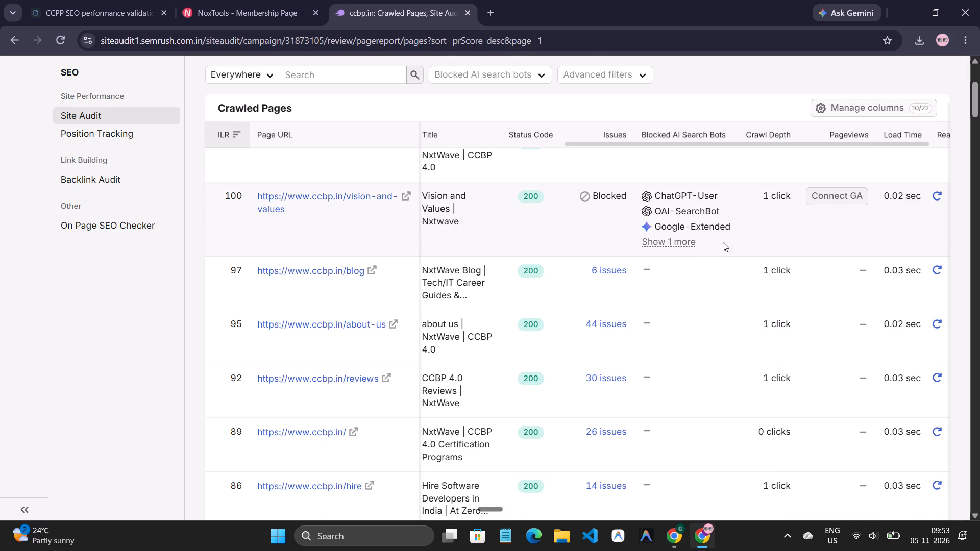
Check the remaining Crawled Pages columns for the top pages, from Title and Status Code across to Load Time.
{"action": "scroll", "coordinate": [731, 246], "scroll_direction": "up", "scroll_amount": 1}
{"action": "left_click_drag", "start_coordinate": [798, 188], "coordinate": [809, 188]}
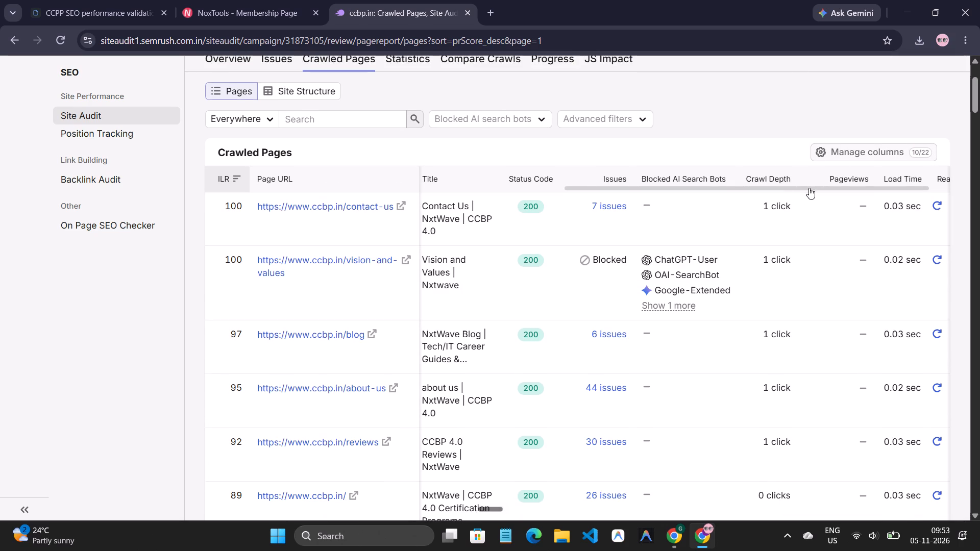
{"action": "left_click_drag", "start_coordinate": [809, 188], "coordinate": [866, 189]}
{"action": "left_click_drag", "start_coordinate": [879, 186], "coordinate": [907, 184]}
{"action": "left_click_drag", "start_coordinate": [908, 187], "coordinate": [936, 186]}
{"action": "left_click_drag", "start_coordinate": [915, 186], "coordinate": [922, 186]}
{"action": "scroll", "coordinate": [826, 244], "scroll_direction": "left", "scroll_amount": 3}
{"action": "scroll", "coordinate": [826, 244], "scroll_direction": "right", "scroll_amount": 1}
{"action": "scroll", "coordinate": [826, 244], "scroll_direction": "left", "scroll_amount": 1}
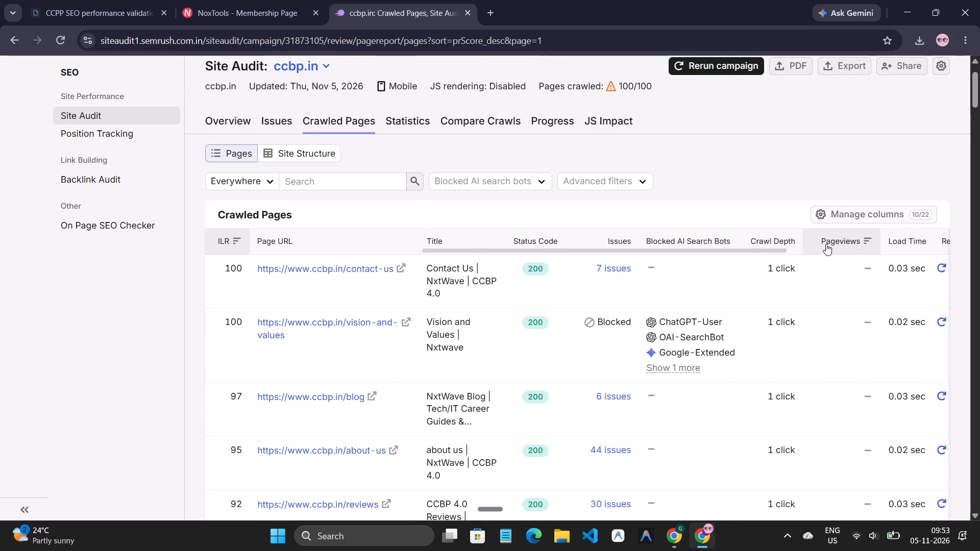
{"action": "scroll", "coordinate": [826, 244], "scroll_direction": "left", "scroll_amount": 1}
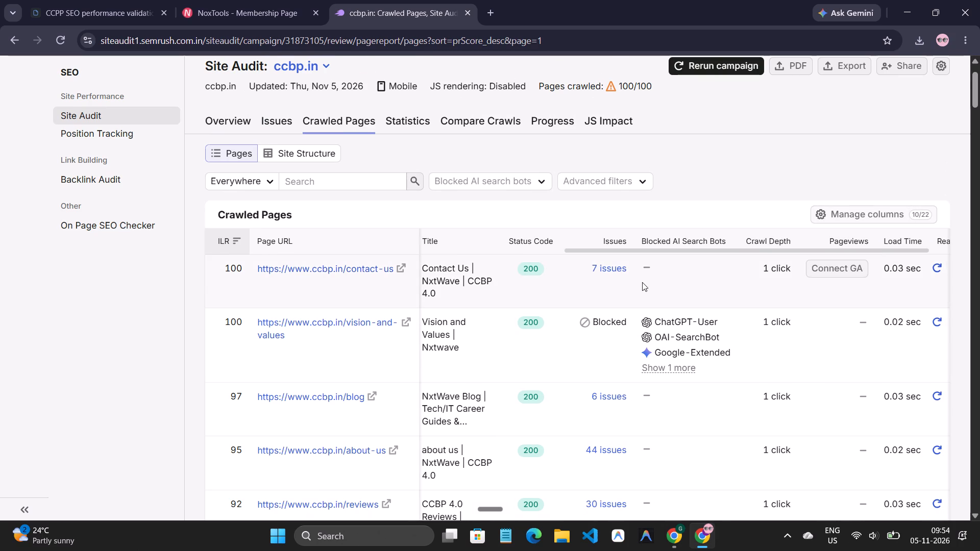
{"action": "scroll", "coordinate": [640, 284], "scroll_direction": "up", "scroll_amount": 1}
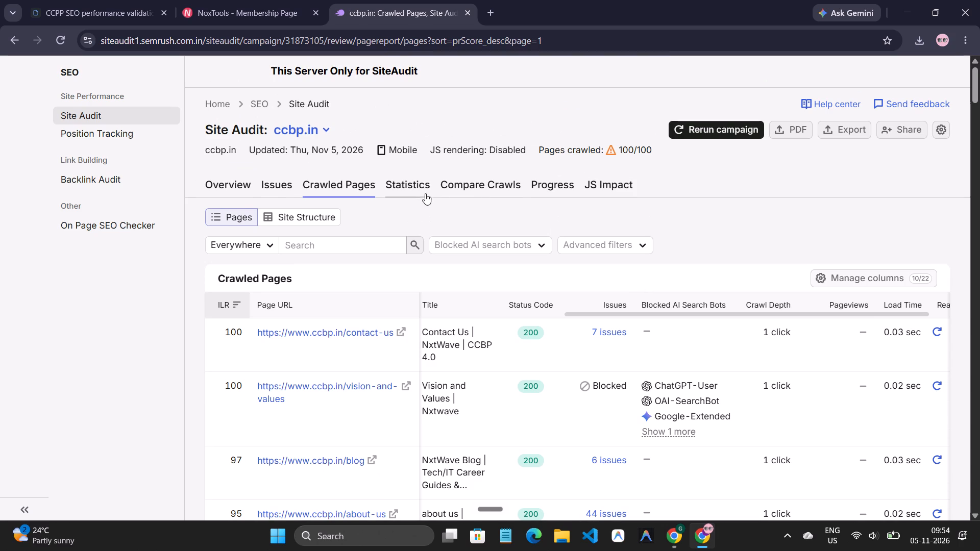
{"action": "scroll", "coordinate": [526, 268], "scroll_direction": "down", "scroll_amount": 4}
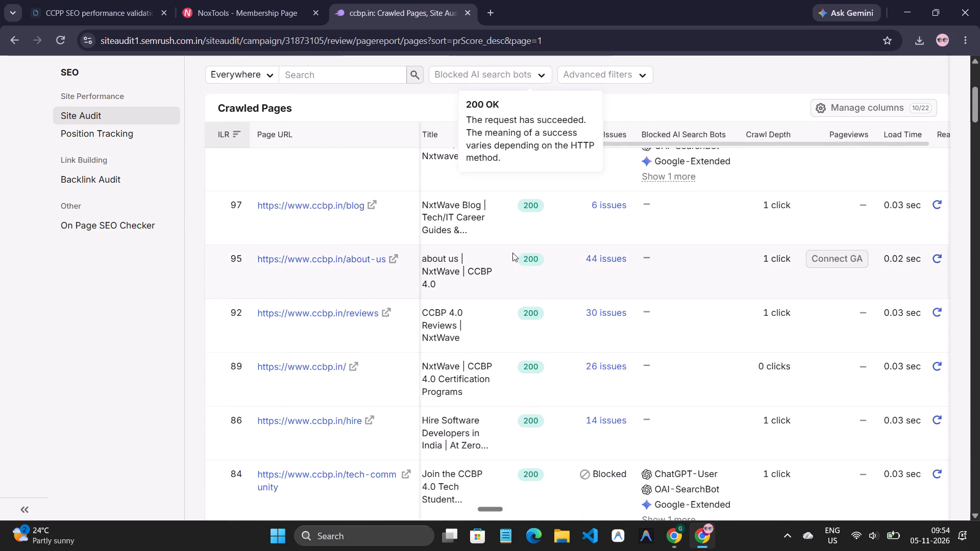
{"action": "scroll", "coordinate": [512, 253], "scroll_direction": "up", "scroll_amount": 4}
{"action": "scroll", "coordinate": [358, 192], "scroll_direction": "up", "scroll_amount": 1}
Open the audit's Statistics report and review its tiles, from HTTP Status Code and crawl depth to Hreflang Usage and AMP Links.
{"action": "left_click", "coordinate": [392, 181]}
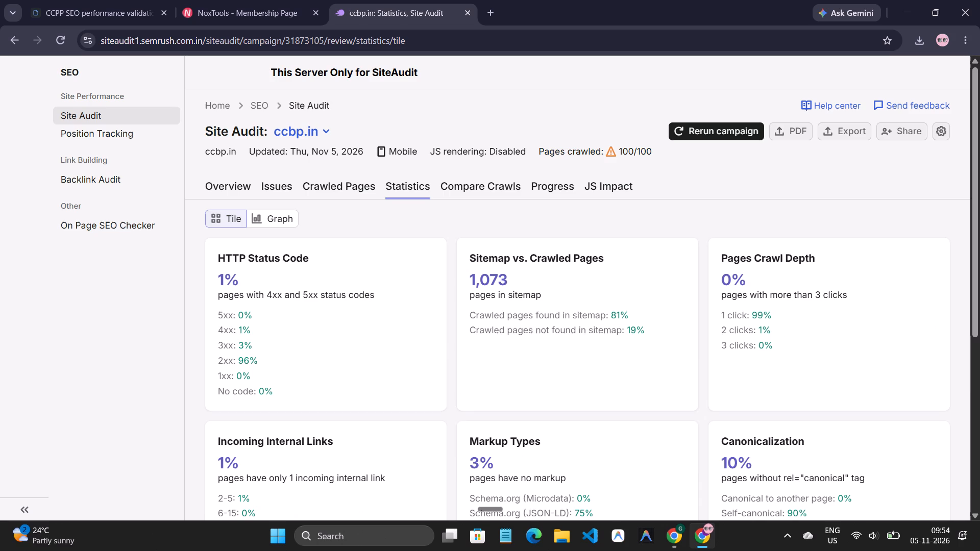
{"action": "scroll", "coordinate": [361, 297], "scroll_direction": "down", "scroll_amount": 1}
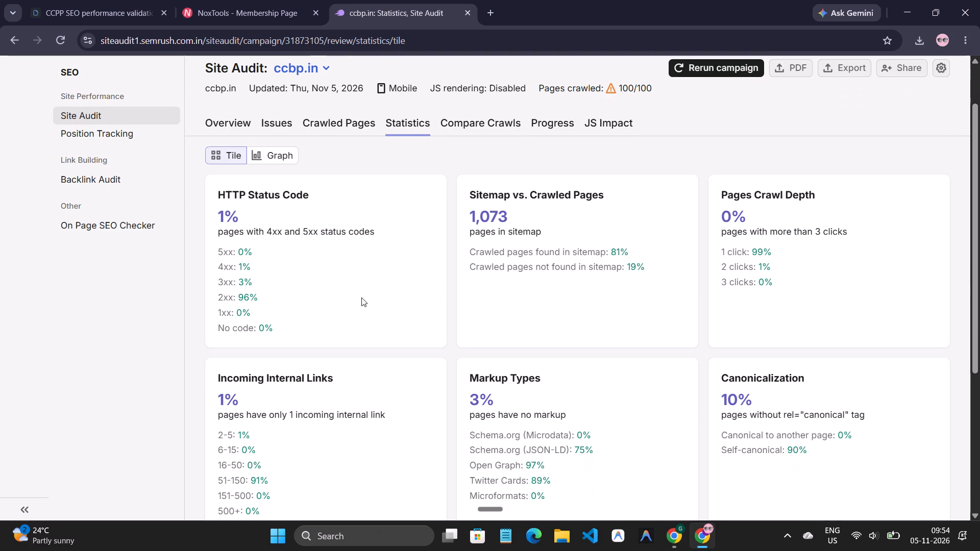
{"action": "scroll", "coordinate": [361, 297], "scroll_direction": "down", "scroll_amount": 1}
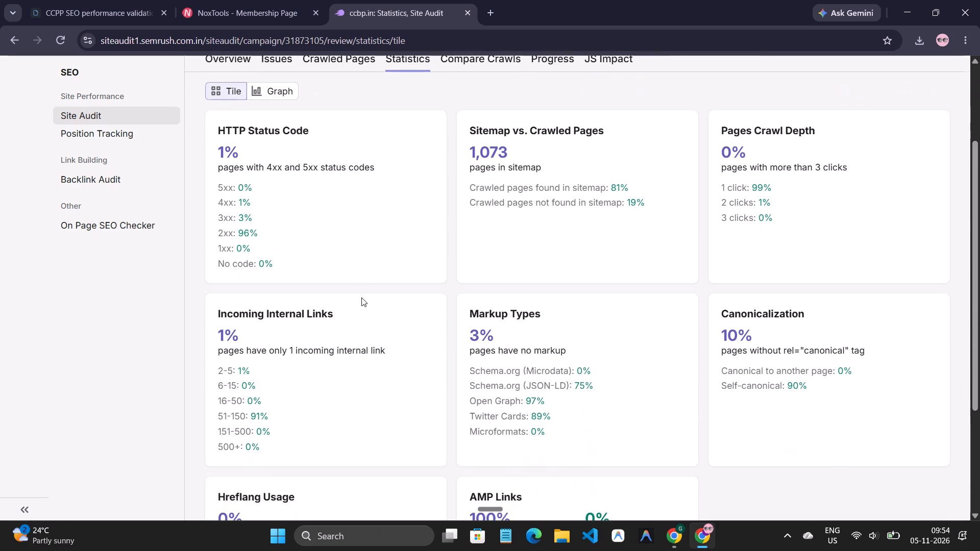
{"action": "scroll", "coordinate": [361, 297], "scroll_direction": "down", "scroll_amount": 1}
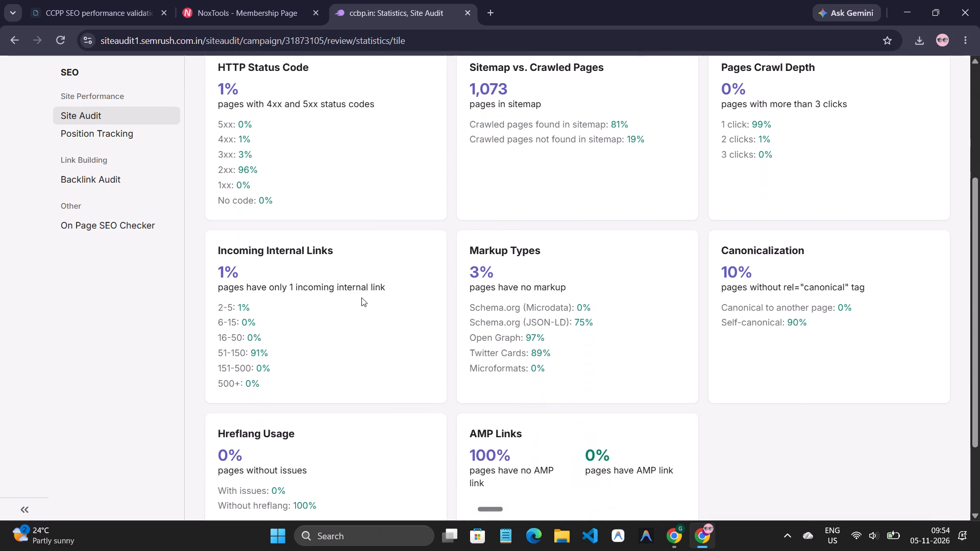
{"action": "scroll", "coordinate": [361, 297], "scroll_direction": "down", "scroll_amount": 3}
{"action": "scroll", "coordinate": [361, 297], "scroll_direction": "up", "scroll_amount": 6}
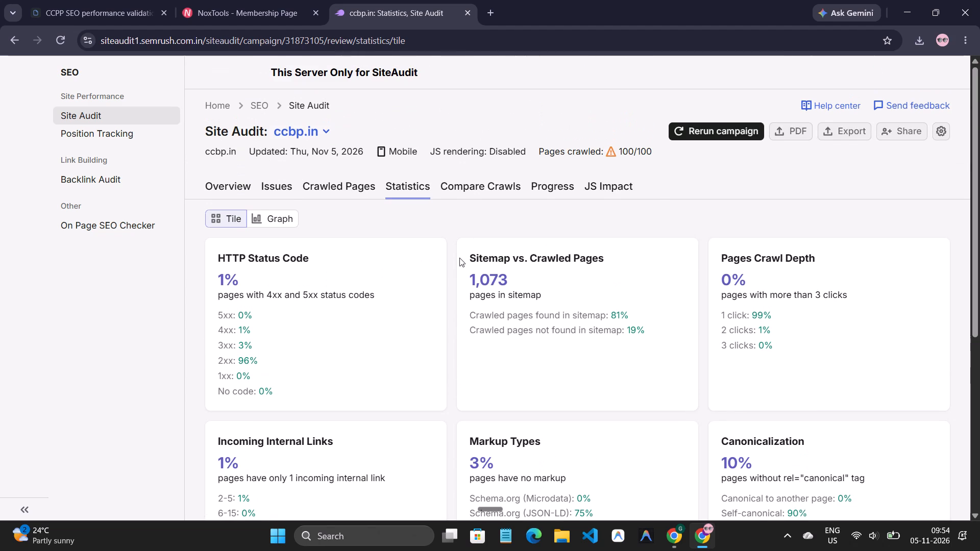
{"action": "scroll", "coordinate": [460, 258], "scroll_direction": "down", "scroll_amount": 2}
{"action": "scroll", "coordinate": [460, 258], "scroll_direction": "up", "scroll_amount": 2}
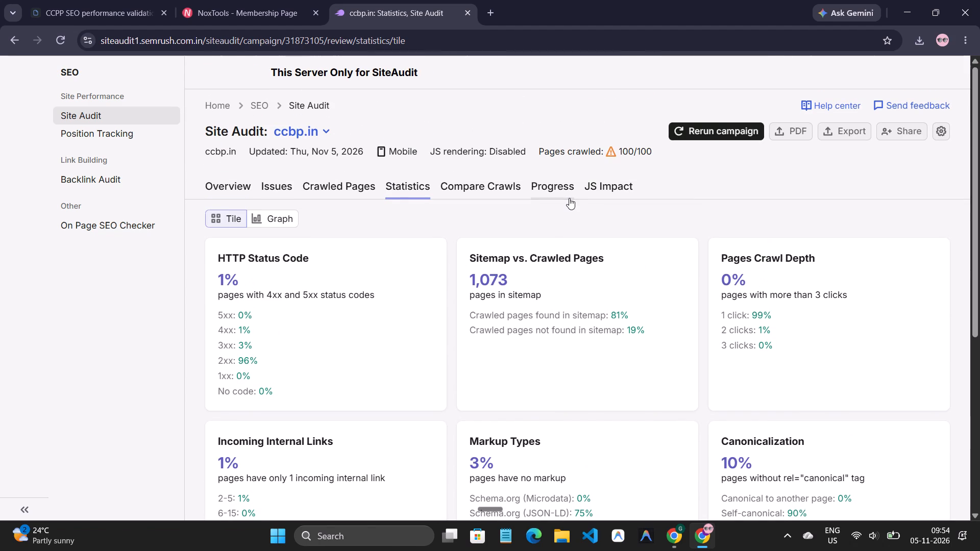
Open the audit's Progress report and examine the historical chart and the General, Errors, Warnings and Notices metrics available for it.
{"action": "left_click", "coordinate": [560, 195]}
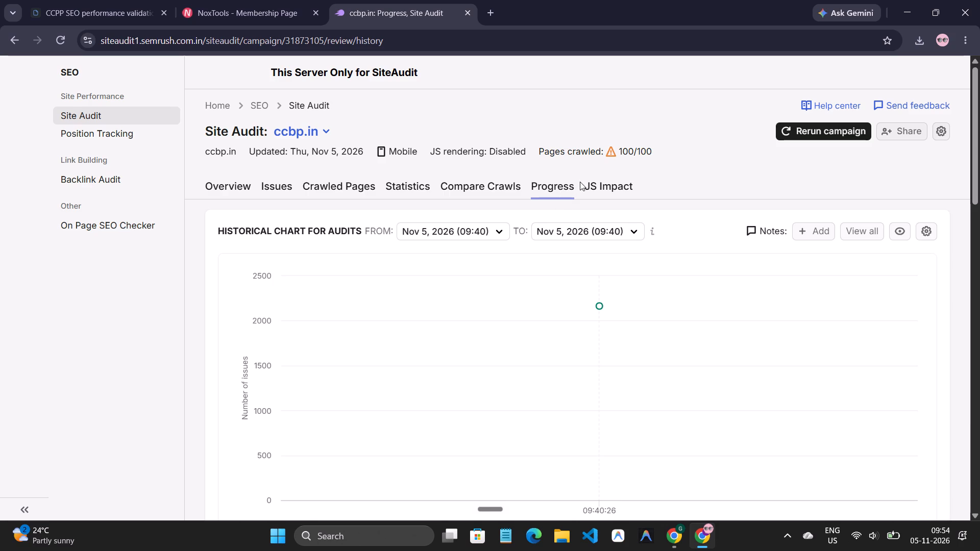
{"action": "scroll", "coordinate": [468, 347], "scroll_direction": "down", "scroll_amount": 1}
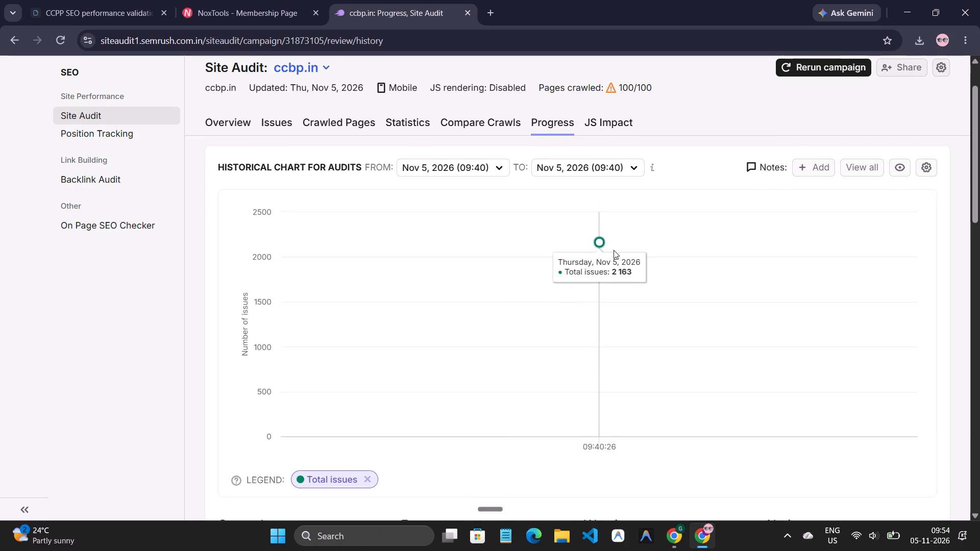
{"action": "scroll", "coordinate": [531, 295], "scroll_direction": "down", "scroll_amount": 3}
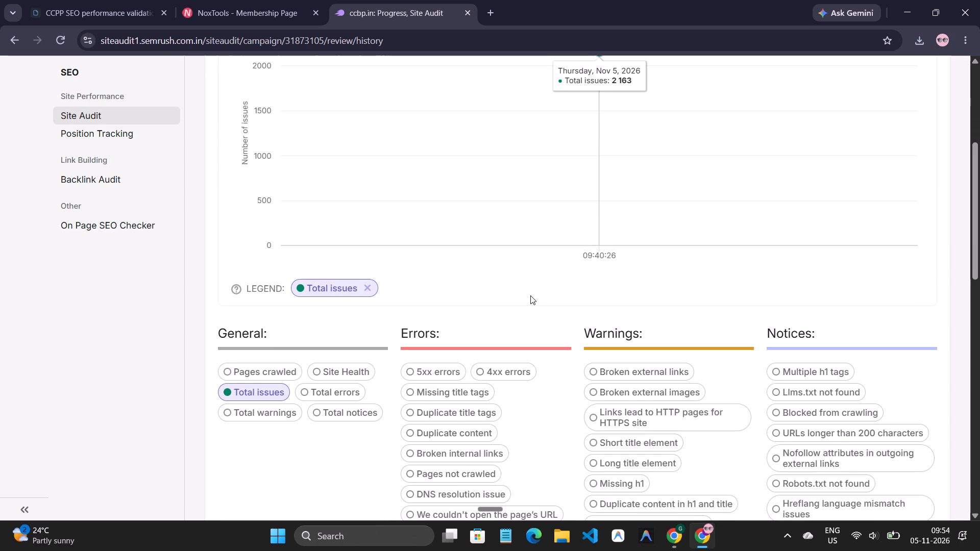
{"action": "scroll", "coordinate": [530, 295], "scroll_direction": "down", "scroll_amount": 2}
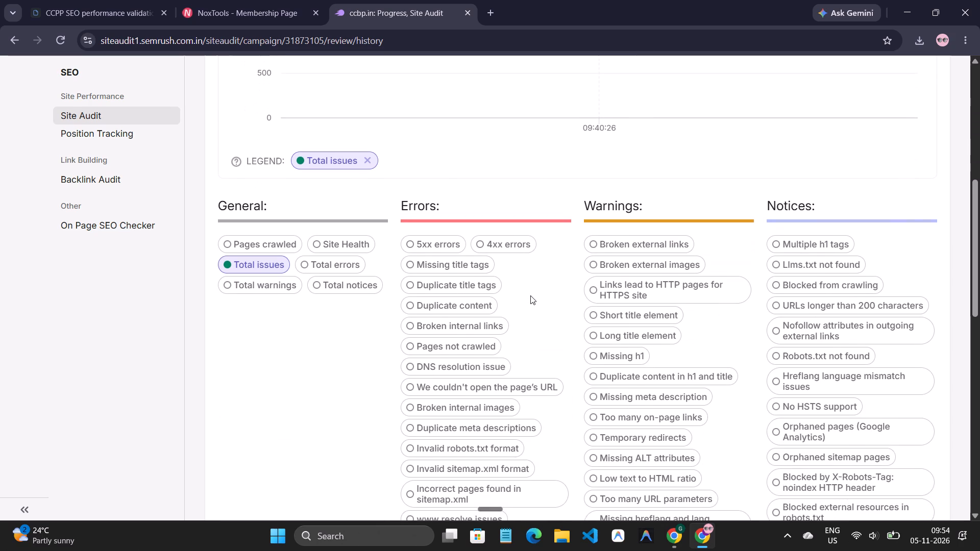
{"action": "scroll", "coordinate": [530, 295], "scroll_direction": "down", "scroll_amount": 4}
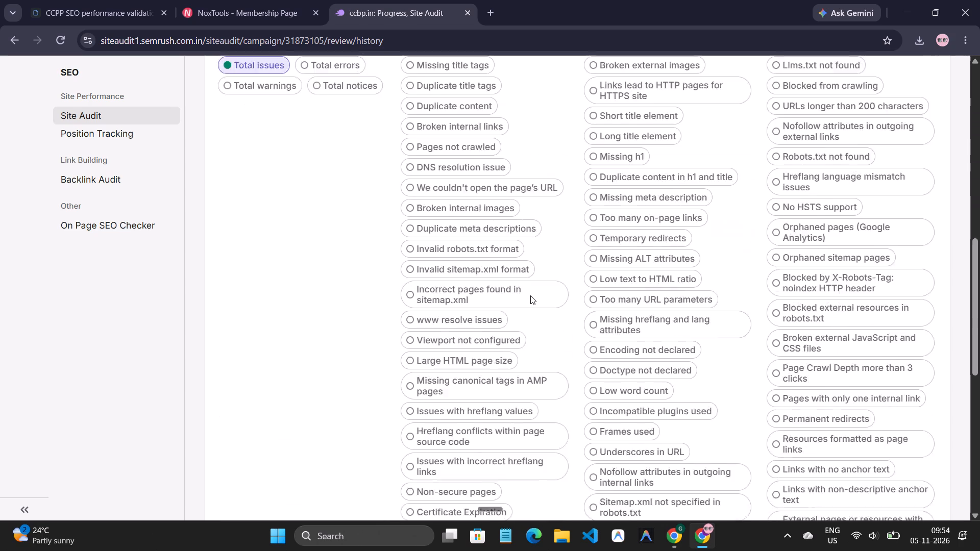
{"action": "scroll", "coordinate": [529, 296], "scroll_direction": "down", "scroll_amount": 5}
{"action": "scroll", "coordinate": [528, 296], "scroll_direction": "up", "scroll_amount": 10}
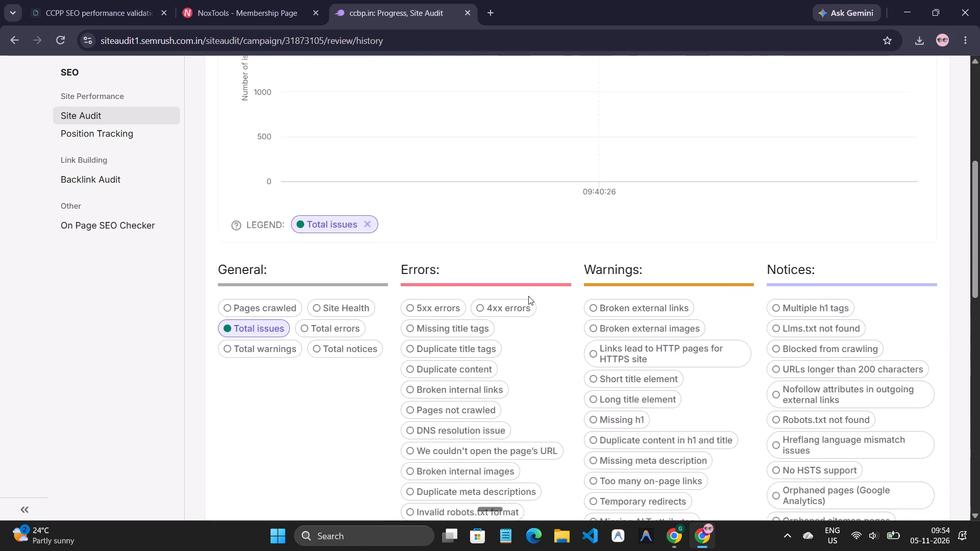
{"action": "scroll", "coordinate": [528, 296], "scroll_direction": "up", "scroll_amount": 6}
{"action": "scroll", "coordinate": [527, 290], "scroll_direction": "down", "scroll_amount": 3}
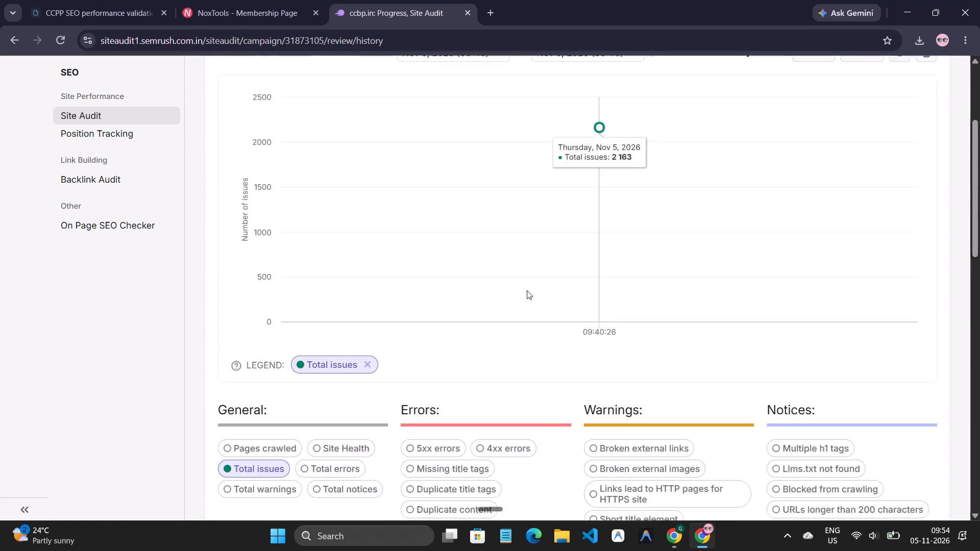
{"action": "scroll", "coordinate": [527, 290], "scroll_direction": "down", "scroll_amount": 1}
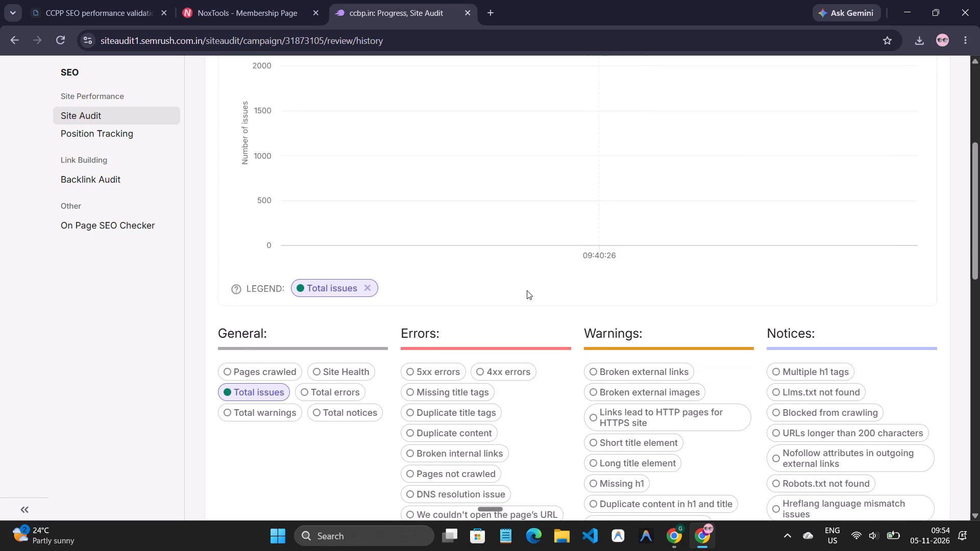
{"action": "scroll", "coordinate": [527, 290], "scroll_direction": "up", "scroll_amount": 2}
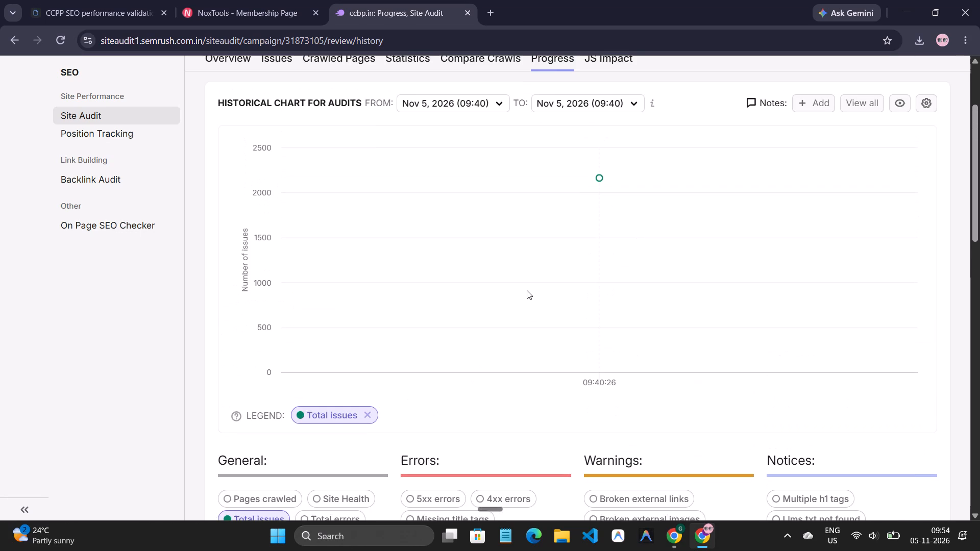
{"action": "scroll", "coordinate": [527, 290], "scroll_direction": "up", "scroll_amount": 1}
{"action": "scroll", "coordinate": [460, 408], "scroll_direction": "up", "scroll_amount": 1}
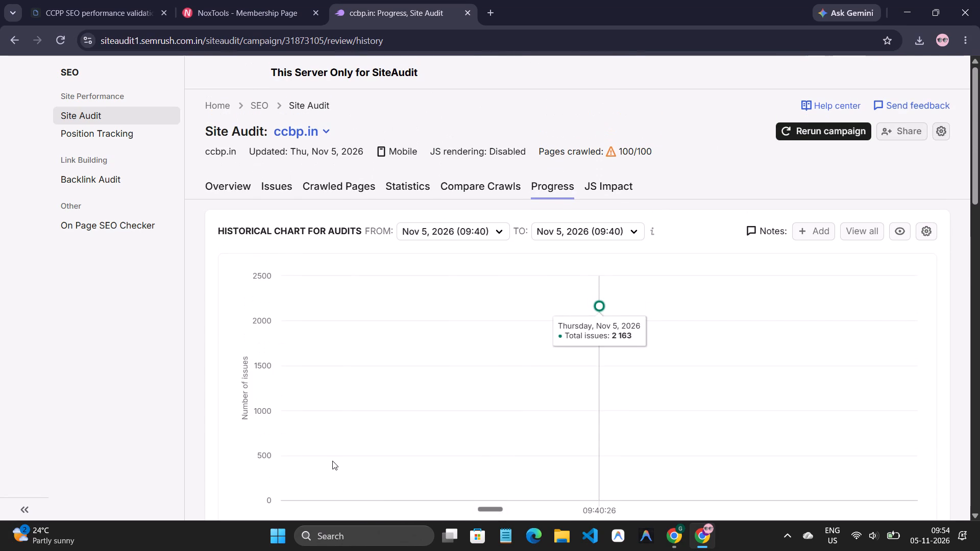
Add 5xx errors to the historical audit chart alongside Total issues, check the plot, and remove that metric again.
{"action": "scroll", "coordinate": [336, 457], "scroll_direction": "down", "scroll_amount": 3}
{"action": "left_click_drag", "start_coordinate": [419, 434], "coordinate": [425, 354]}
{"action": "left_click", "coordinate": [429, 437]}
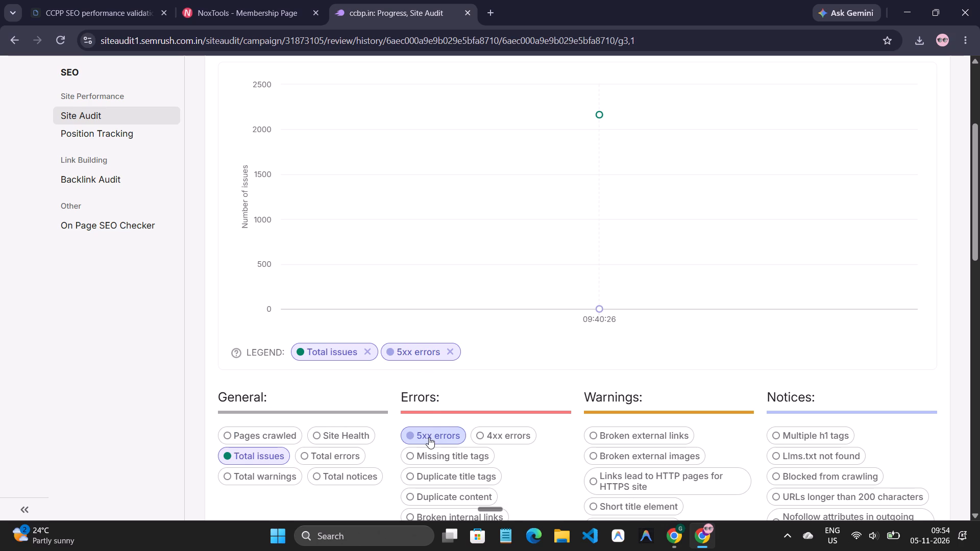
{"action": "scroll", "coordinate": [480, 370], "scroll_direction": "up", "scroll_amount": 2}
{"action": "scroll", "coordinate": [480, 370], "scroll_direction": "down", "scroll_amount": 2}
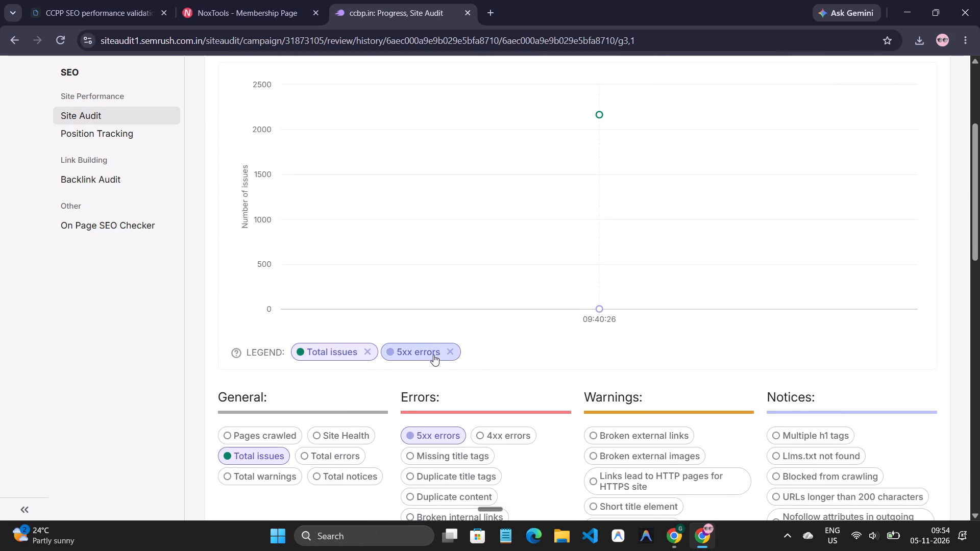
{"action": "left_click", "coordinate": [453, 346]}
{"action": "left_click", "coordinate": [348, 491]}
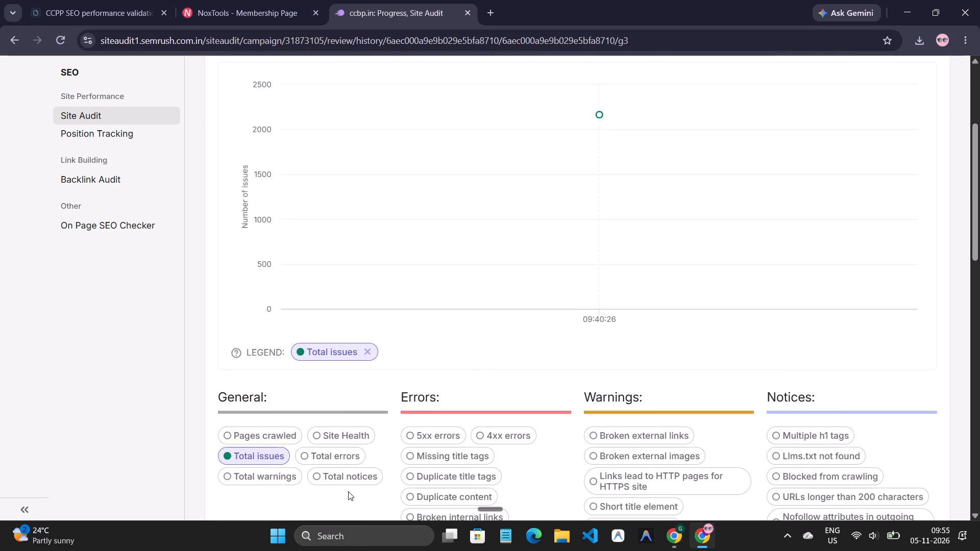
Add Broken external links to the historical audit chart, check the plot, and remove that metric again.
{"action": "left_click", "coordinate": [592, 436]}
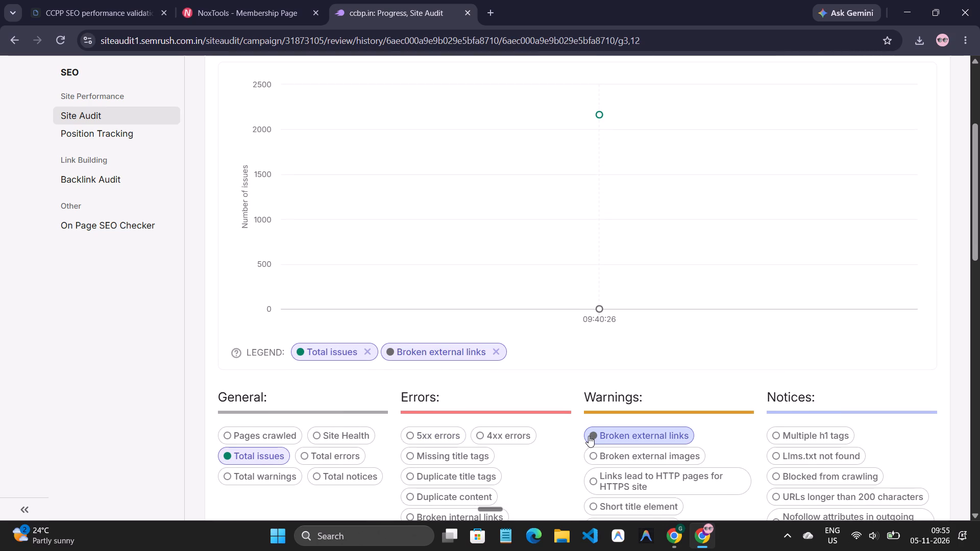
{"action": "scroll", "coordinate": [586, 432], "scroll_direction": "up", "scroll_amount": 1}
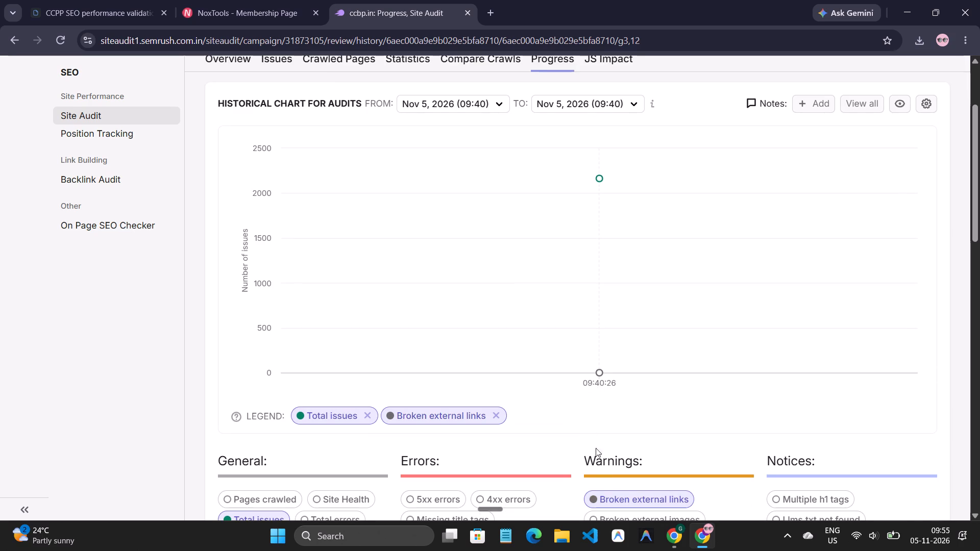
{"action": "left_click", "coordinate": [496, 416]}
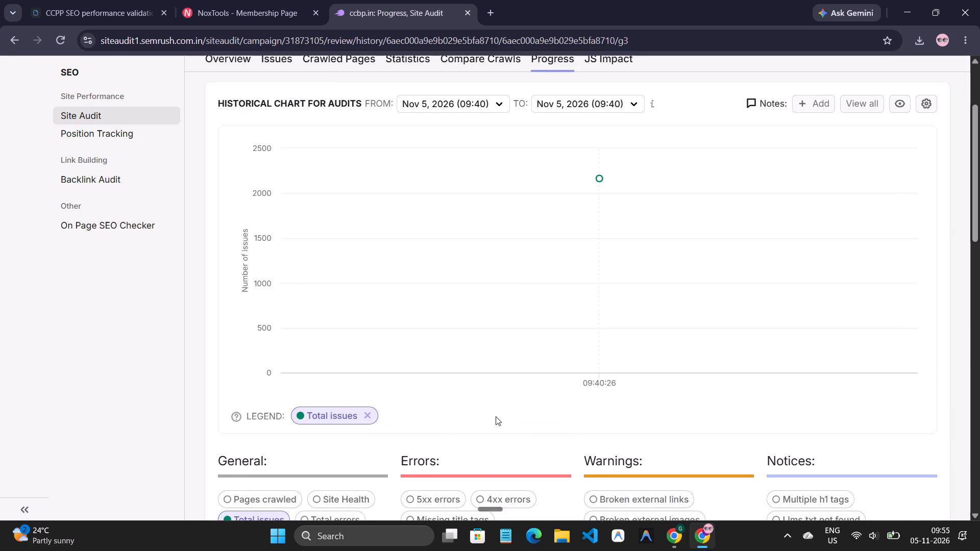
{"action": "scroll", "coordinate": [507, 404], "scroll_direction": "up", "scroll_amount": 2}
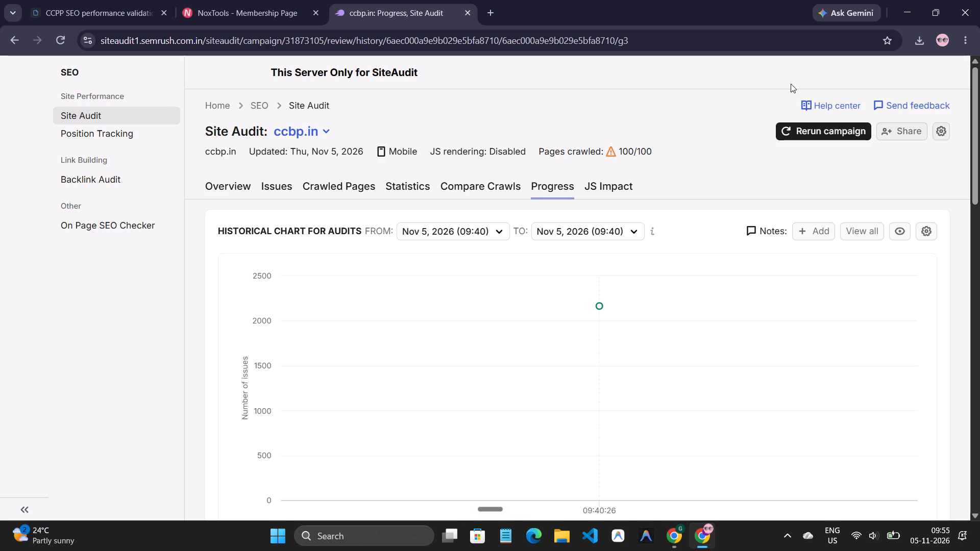
Enable JS rendering in the crawler settings from the JS Impact report and save the changes.
{"action": "left_click", "coordinate": [595, 183]}
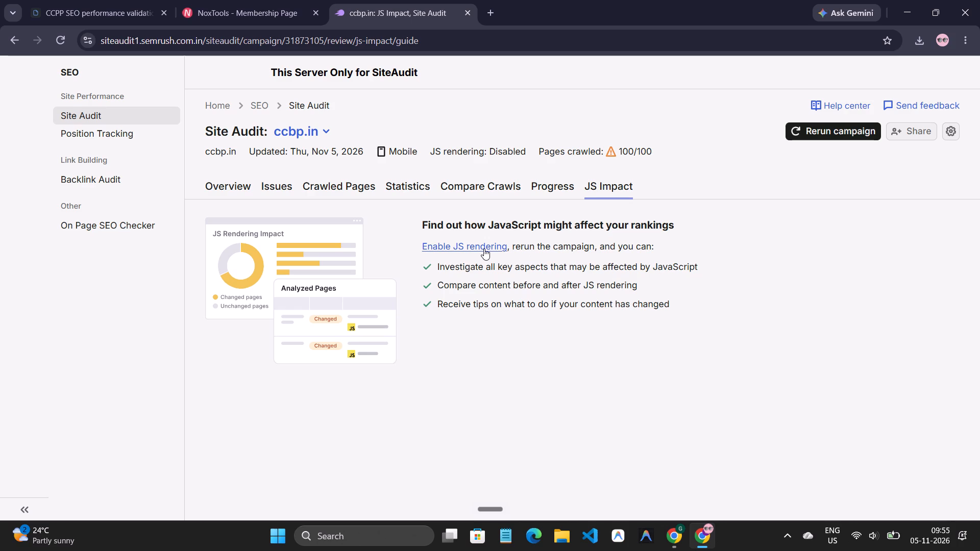
{"action": "left_click", "coordinate": [484, 248]}
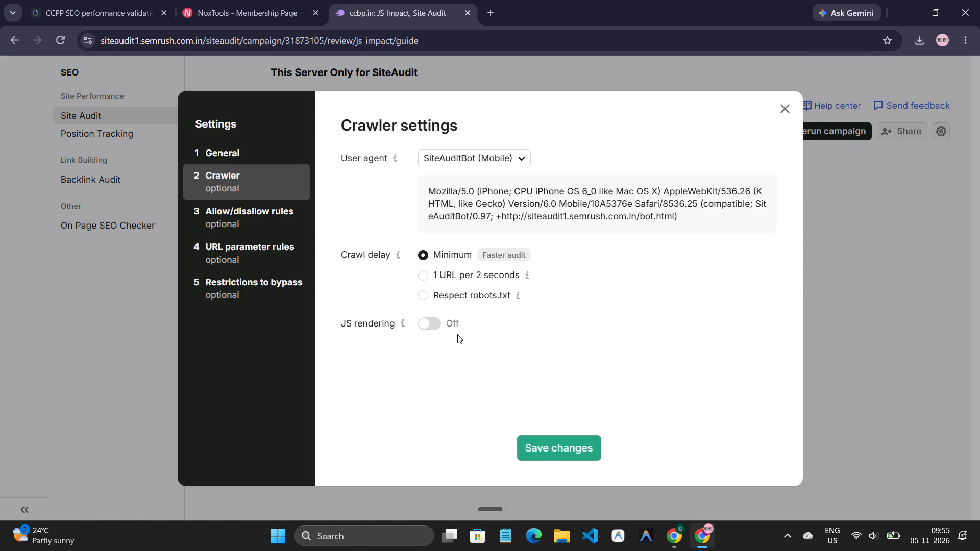
{"action": "left_click", "coordinate": [432, 325]}
{"action": "left_click", "coordinate": [536, 439]}
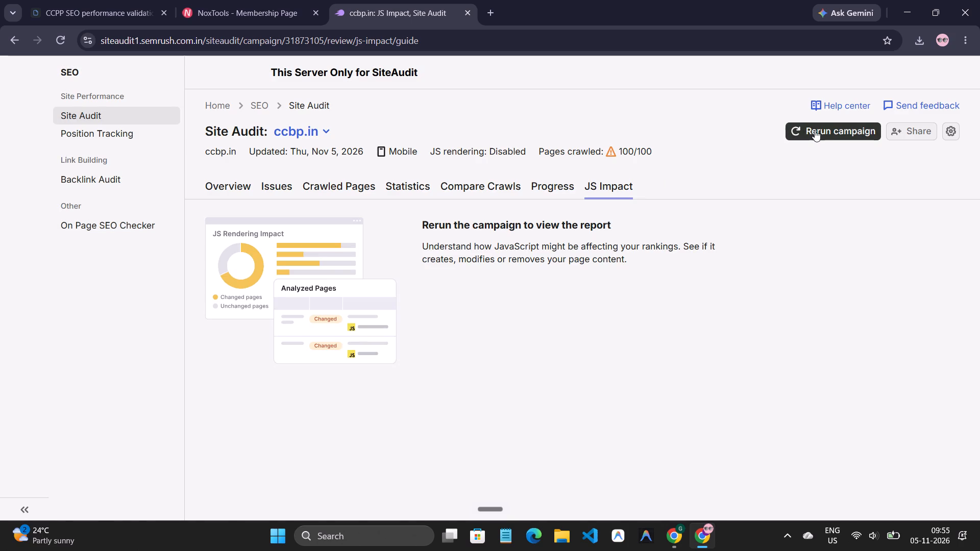
Rerun the ccbp.in site audit campaign.
{"action": "left_click", "coordinate": [822, 130]}
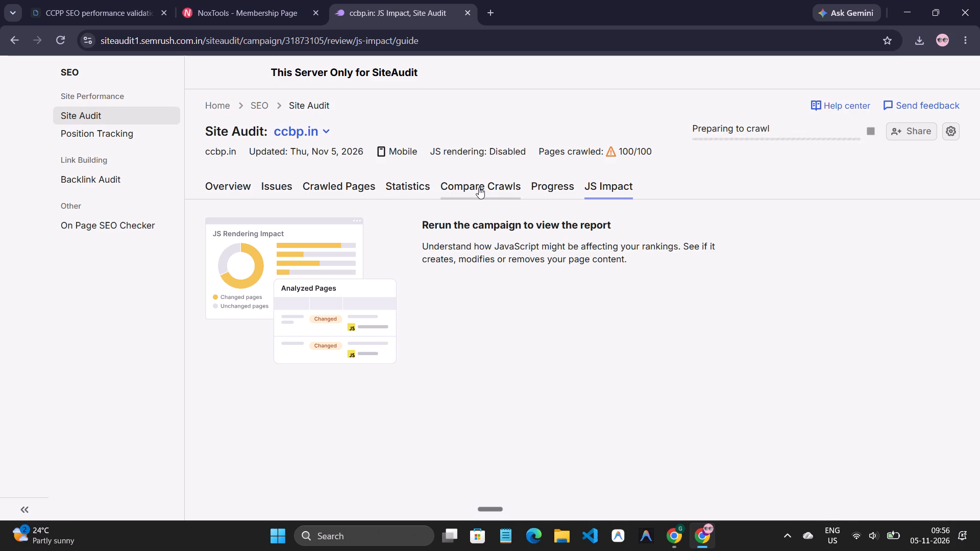
Export the audit data from the Overview report to CSV.
{"action": "left_click", "coordinate": [235, 187]}
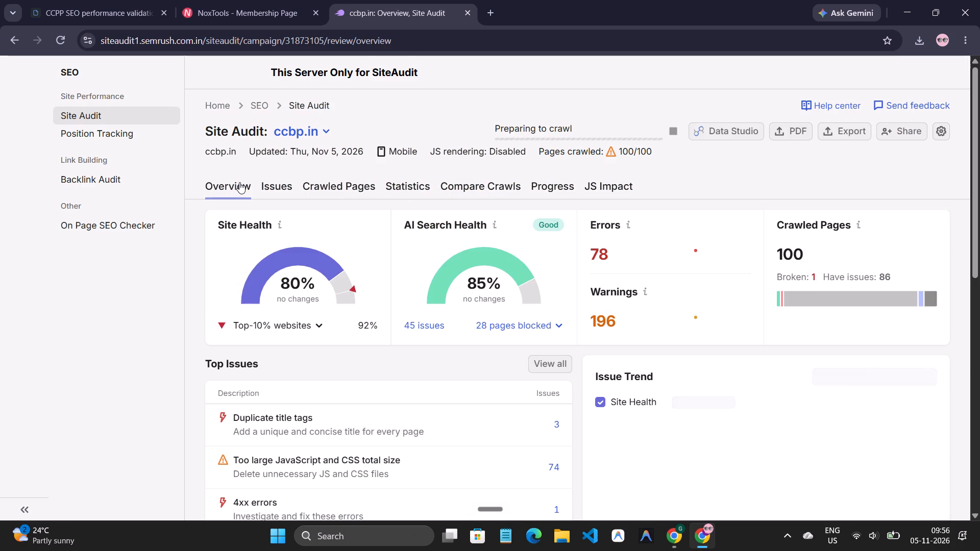
{"action": "scroll", "coordinate": [397, 255], "scroll_direction": "up", "scroll_amount": 1}
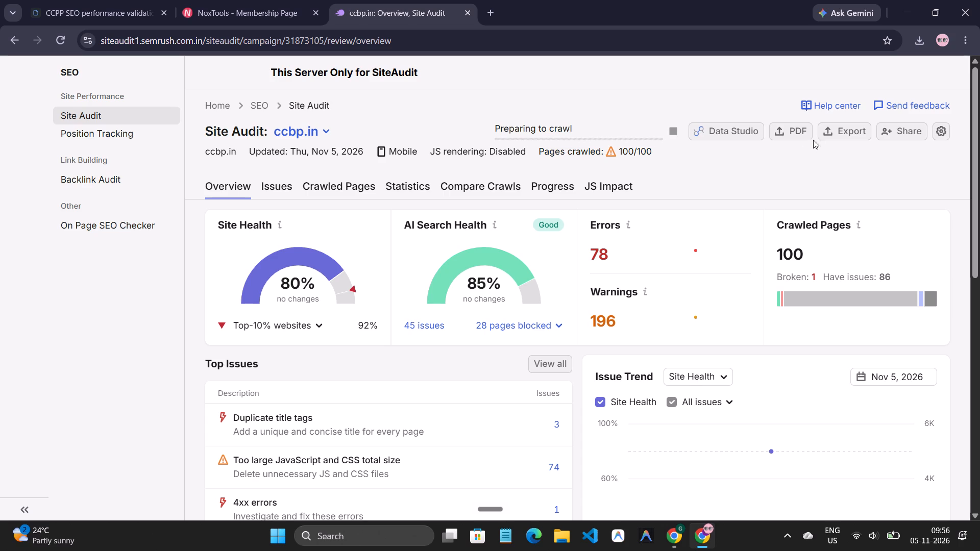
{"action": "left_click", "coordinate": [822, 133]}
{"action": "left_click", "coordinate": [809, 255]}
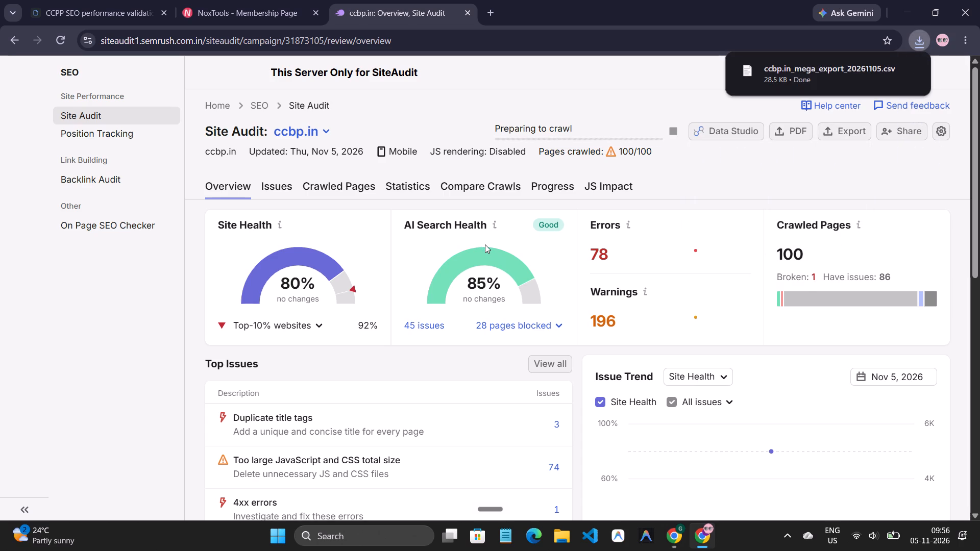
Open the full issues list from the overview's Top Issues and export the Issues report to CSV.
{"action": "scroll", "coordinate": [322, 203], "scroll_direction": "down", "scroll_amount": 3}
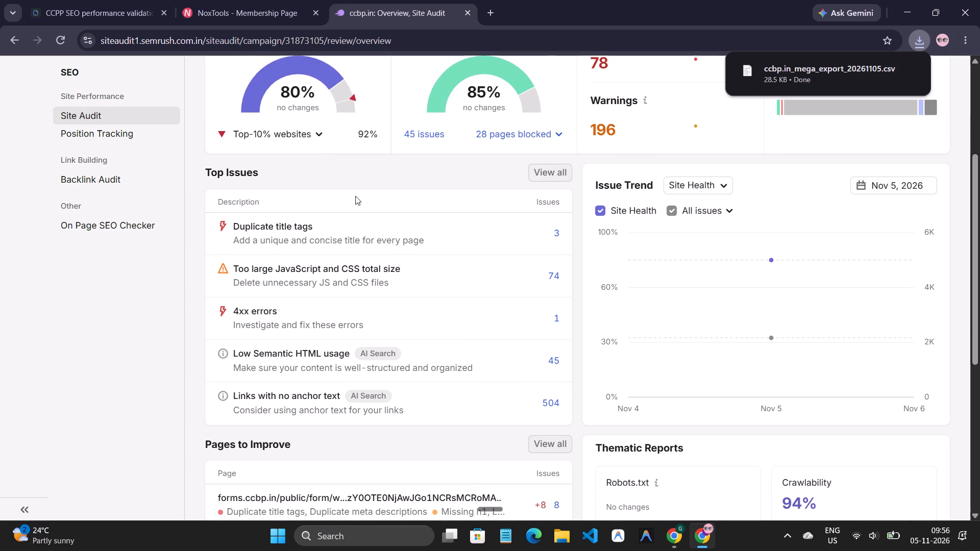
{"action": "scroll", "coordinate": [356, 196], "scroll_direction": "down", "scroll_amount": 1}
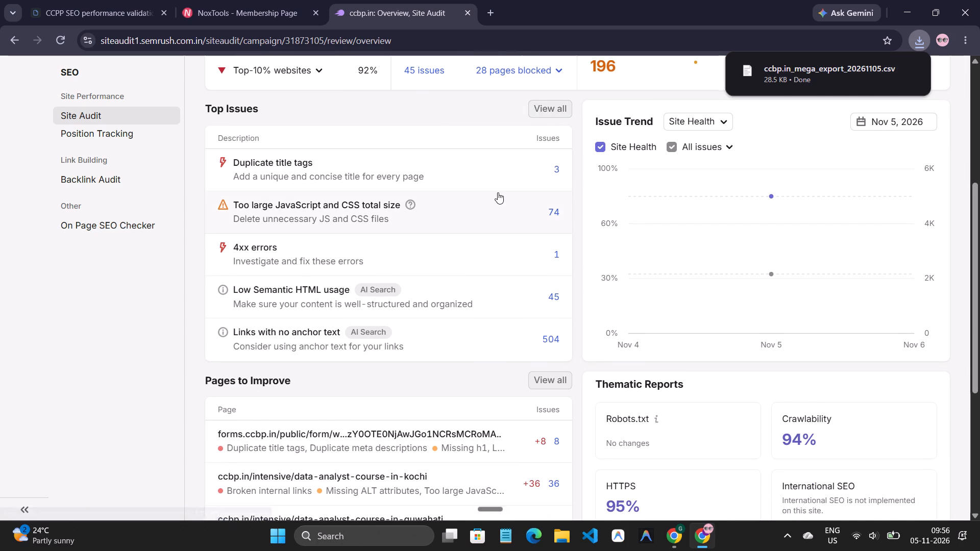
{"action": "scroll", "coordinate": [498, 192], "scroll_direction": "up", "scroll_amount": 3}
{"action": "scroll", "coordinate": [498, 192], "scroll_direction": "down", "scroll_amount": 1}
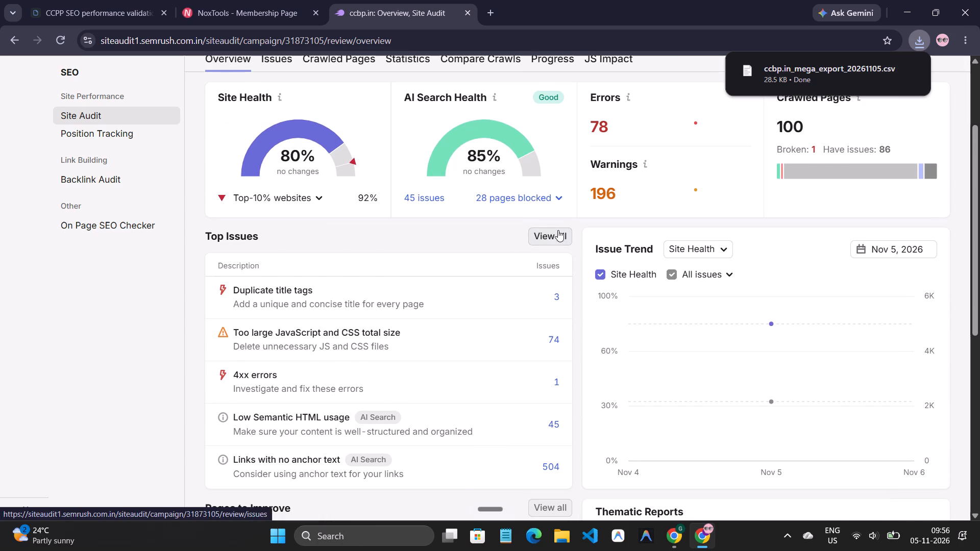
{"action": "left_click", "coordinate": [558, 230]}
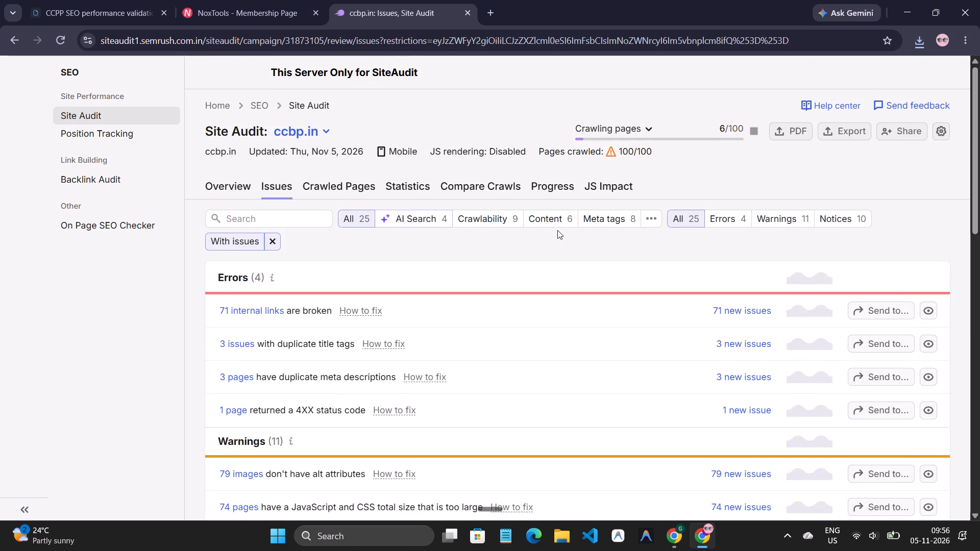
{"action": "left_click", "coordinate": [841, 137]}
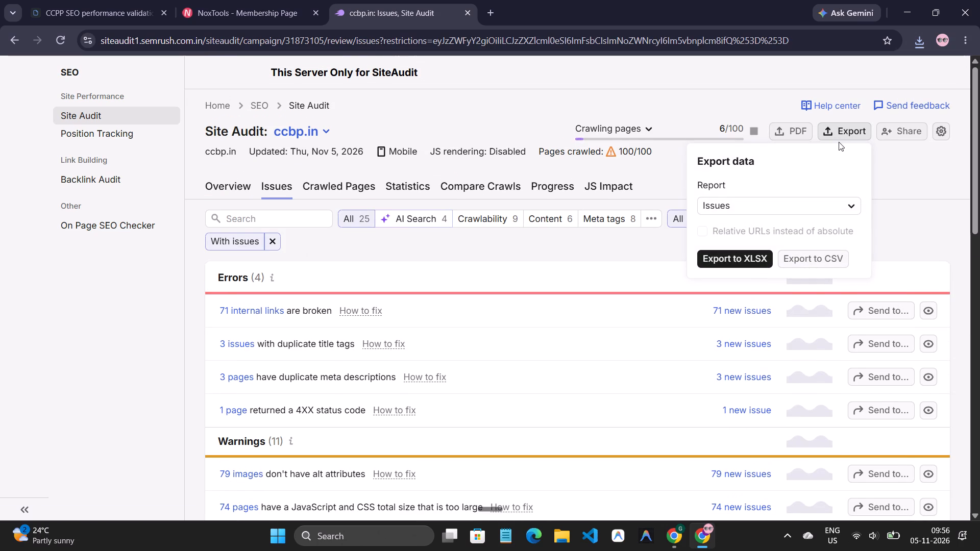
{"action": "left_click", "coordinate": [636, 252]}
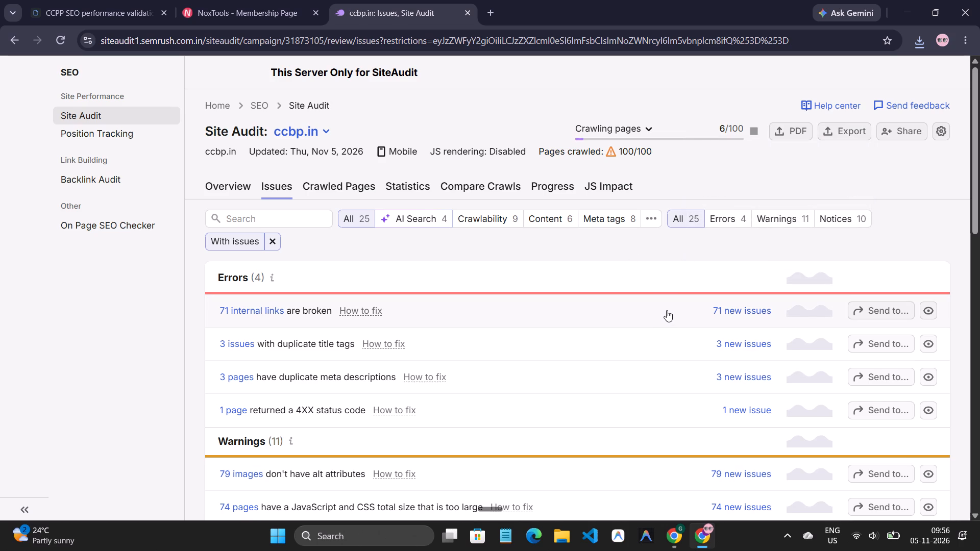
{"action": "left_click", "coordinate": [836, 130]}
{"action": "left_click", "coordinate": [808, 256]}
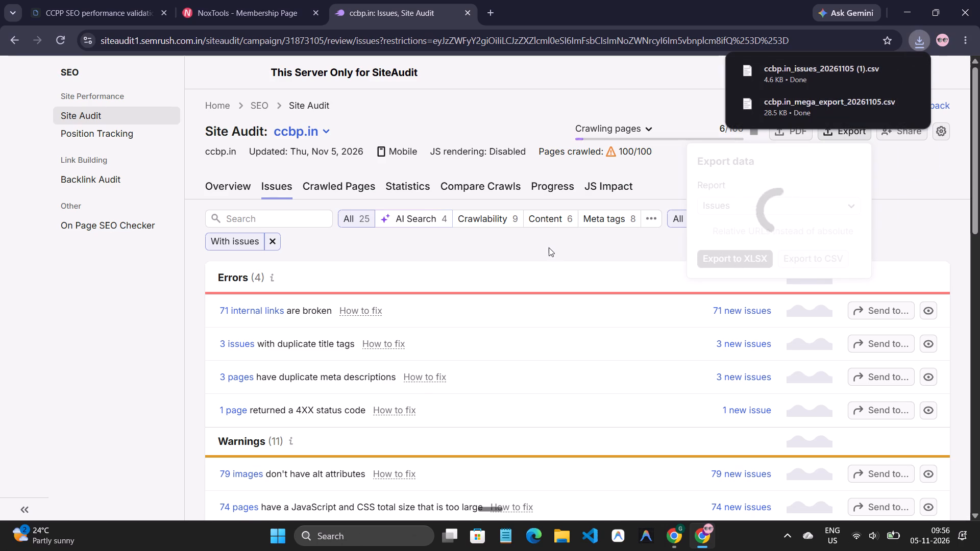